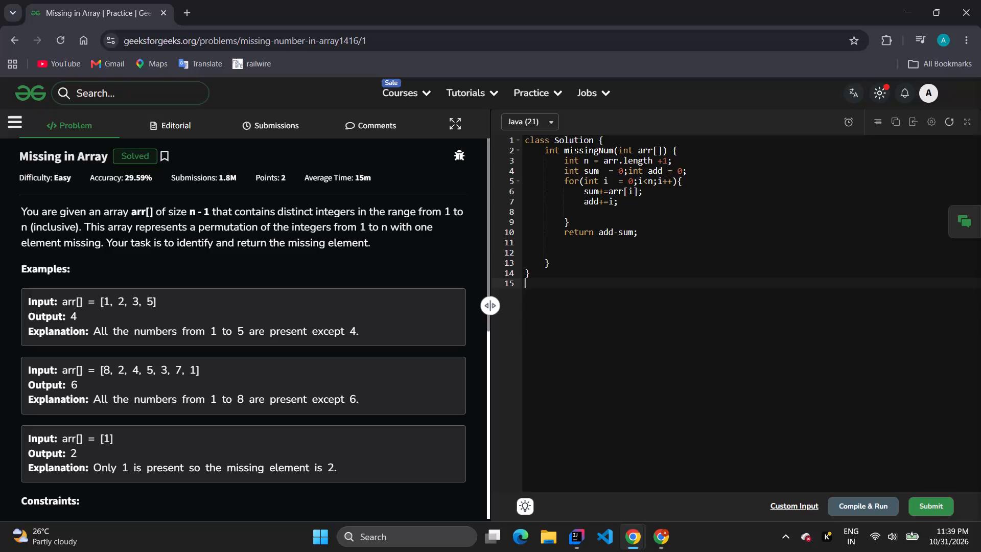
scroll(186, 320, down, 5)
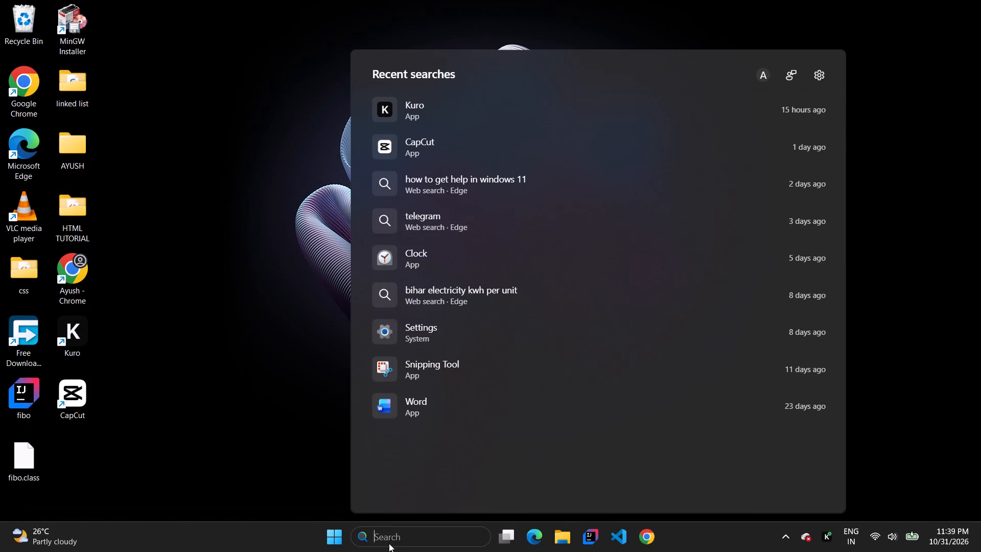
text(cap)
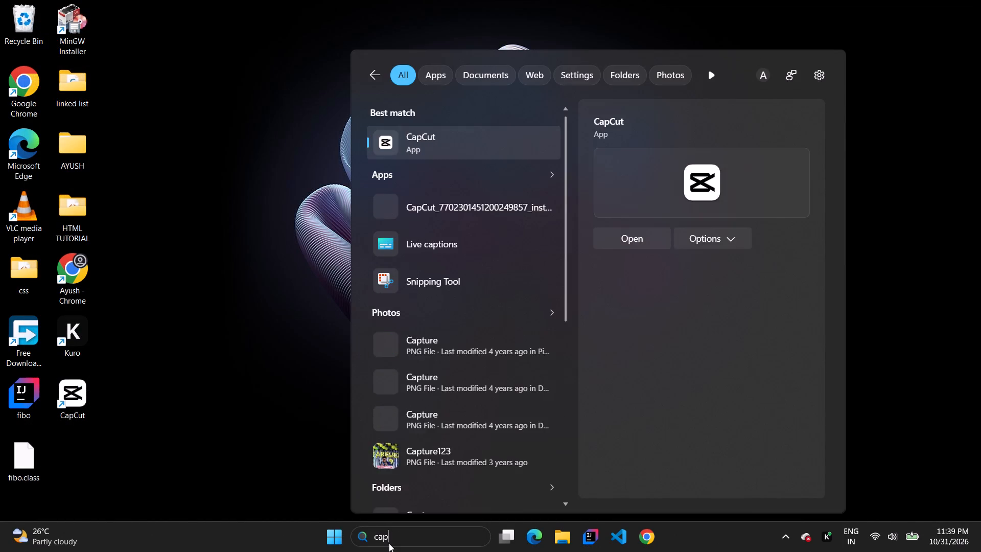
key(Return)
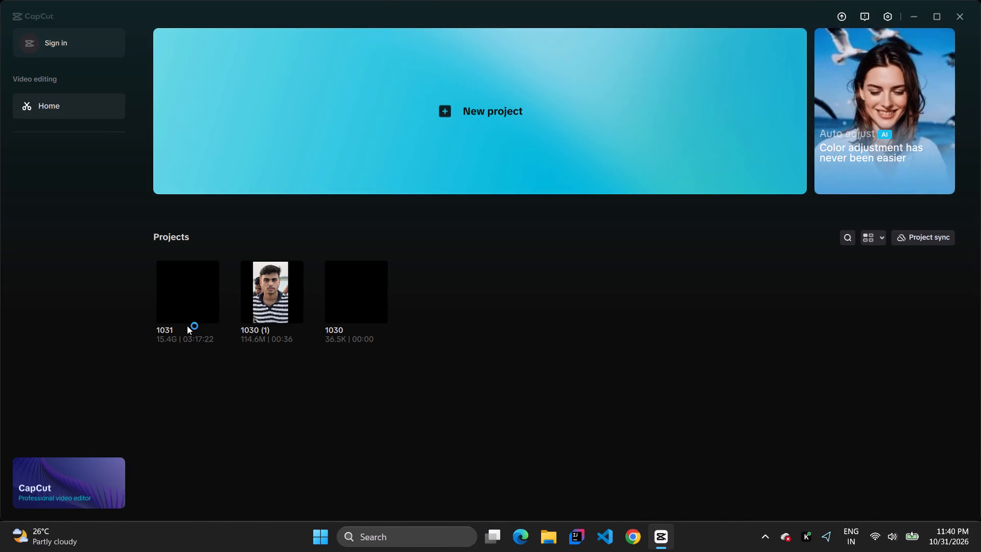
click(249, 326)
double_click(259, 317)
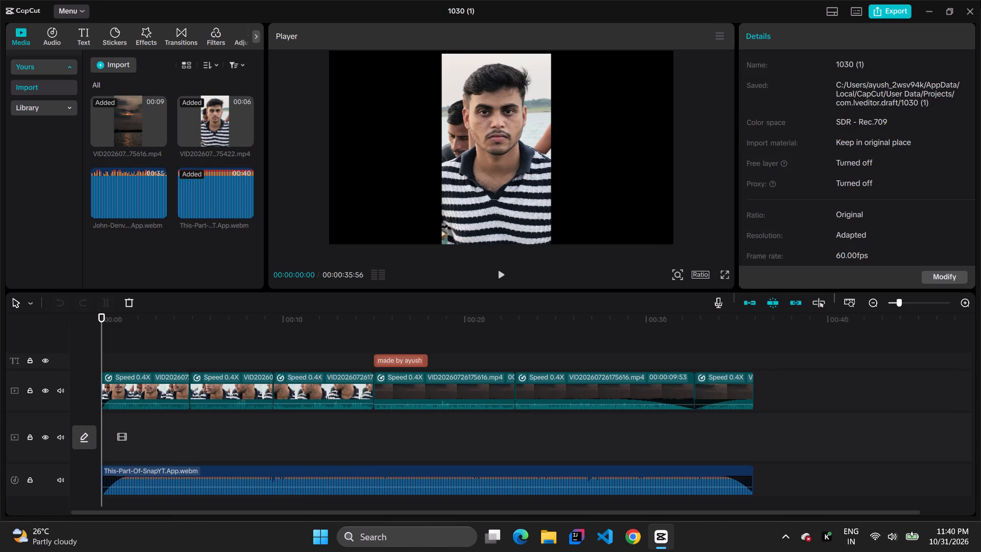
Play the project from the start to review the current edit, and check the first video clip and the background audio clip.
click(501, 268)
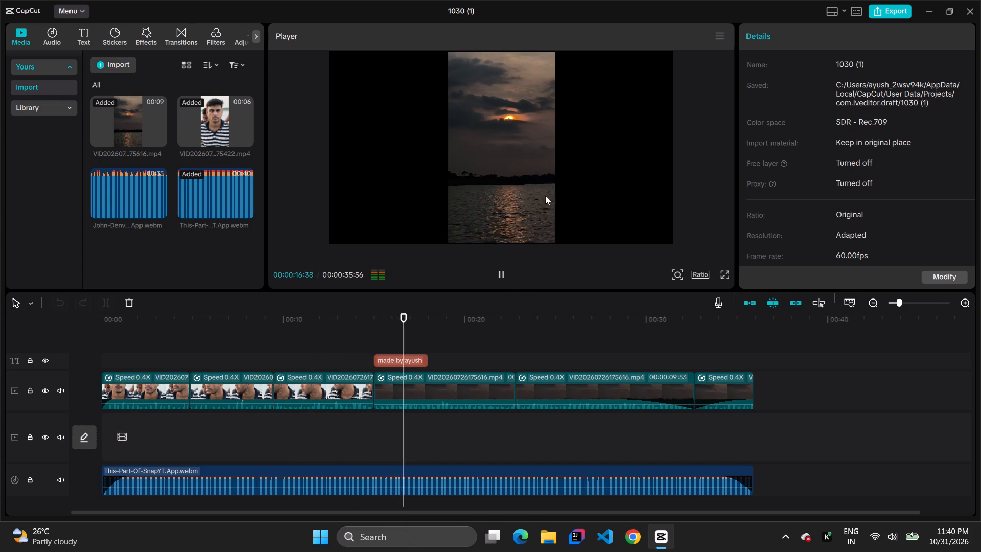
click(504, 274)
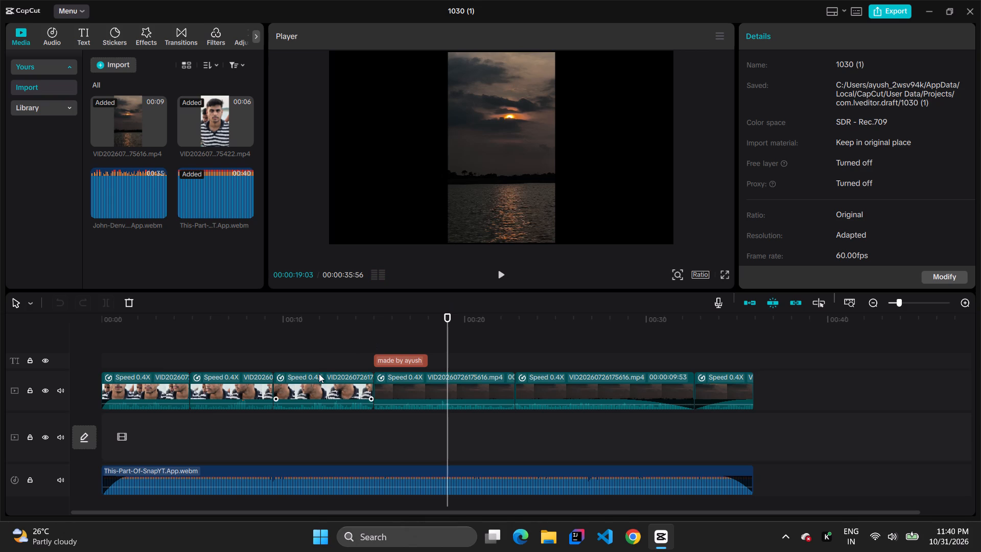
click(160, 389)
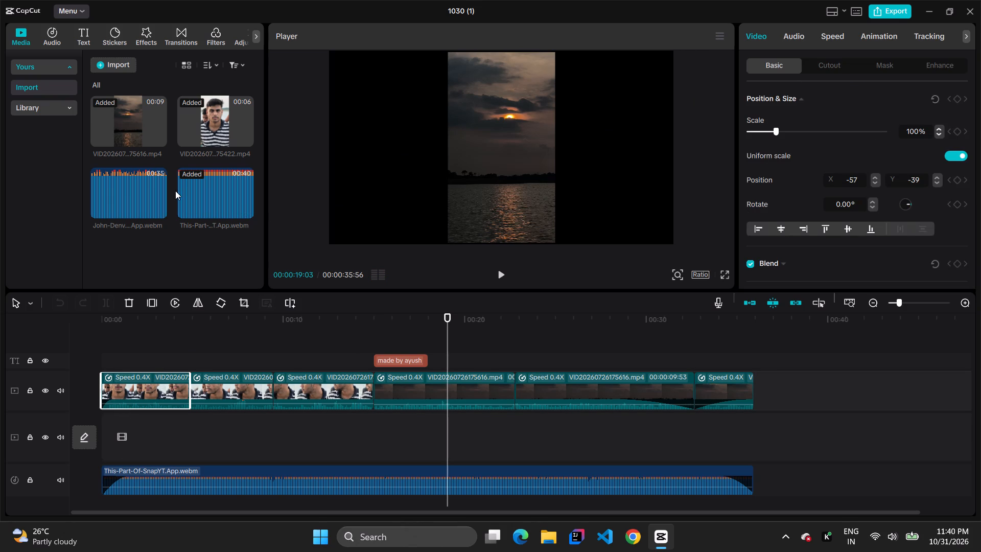
click(334, 484)
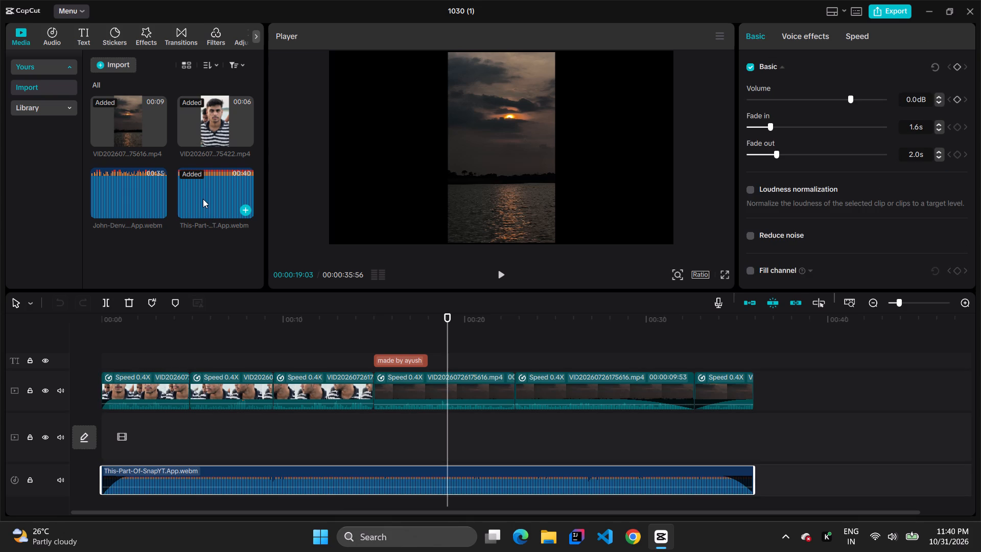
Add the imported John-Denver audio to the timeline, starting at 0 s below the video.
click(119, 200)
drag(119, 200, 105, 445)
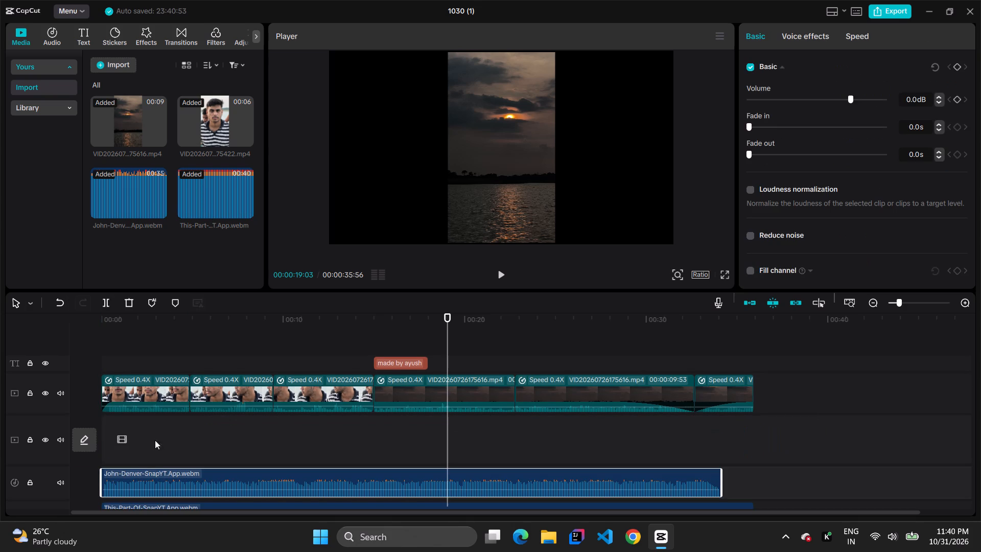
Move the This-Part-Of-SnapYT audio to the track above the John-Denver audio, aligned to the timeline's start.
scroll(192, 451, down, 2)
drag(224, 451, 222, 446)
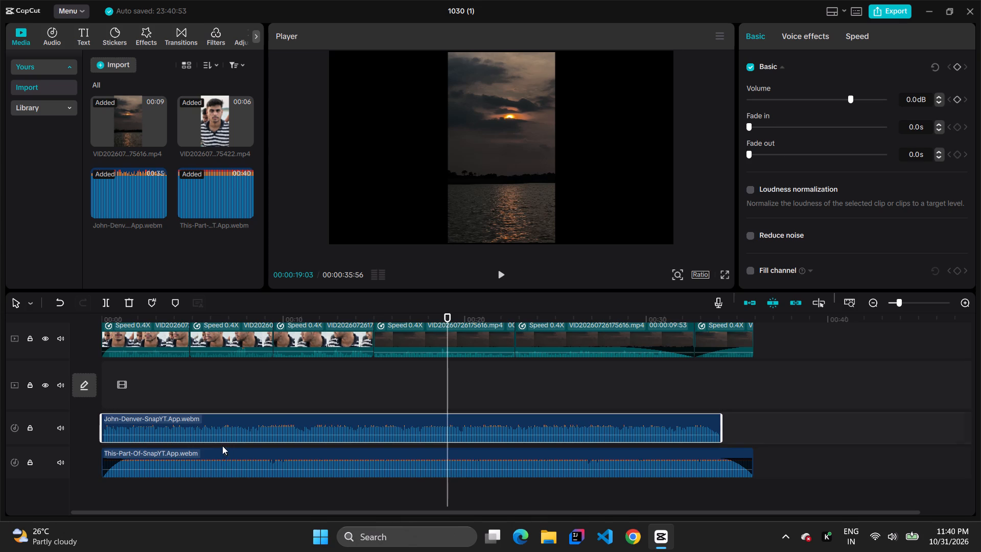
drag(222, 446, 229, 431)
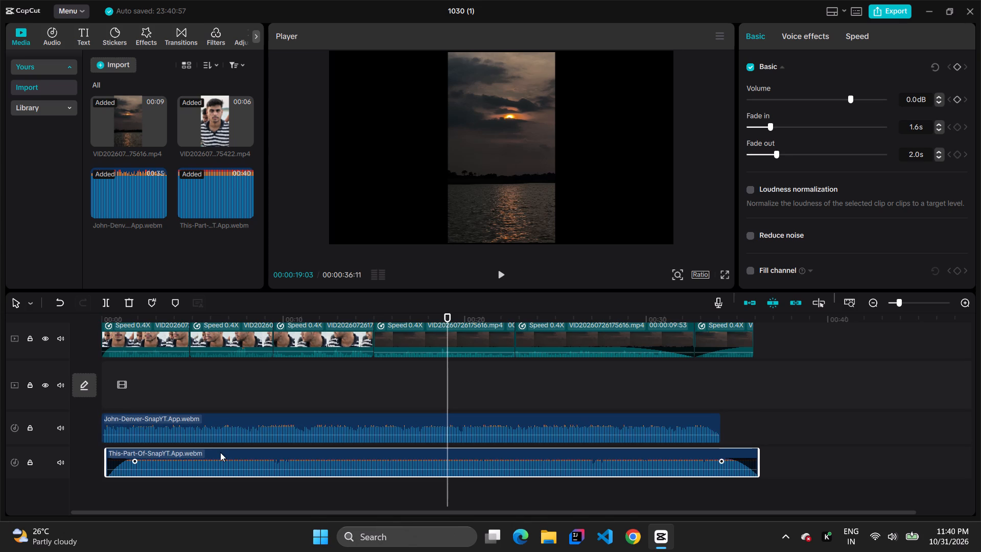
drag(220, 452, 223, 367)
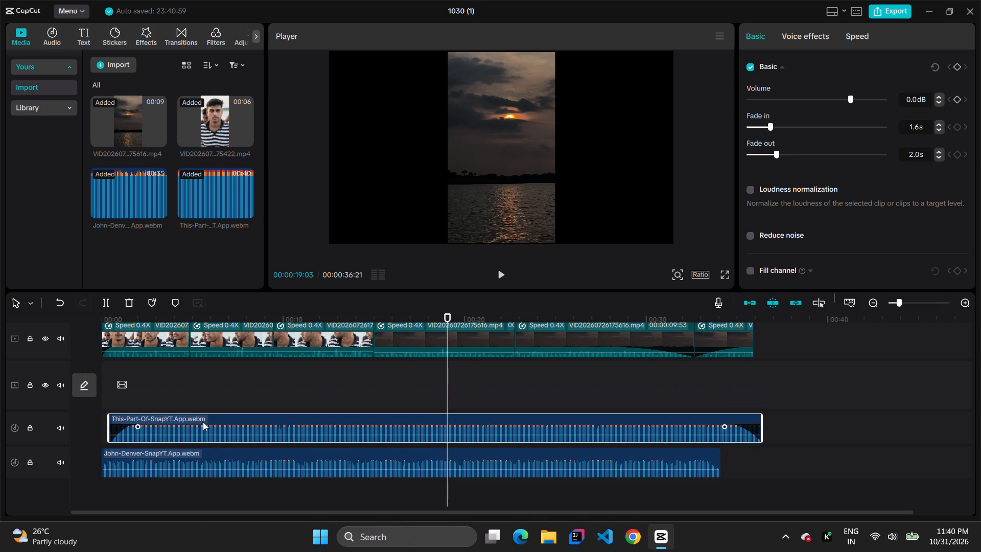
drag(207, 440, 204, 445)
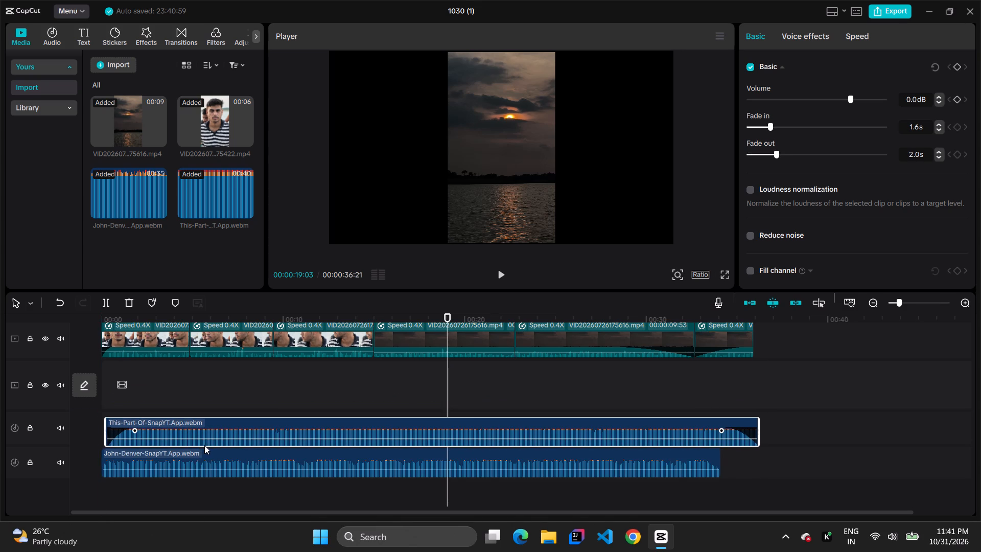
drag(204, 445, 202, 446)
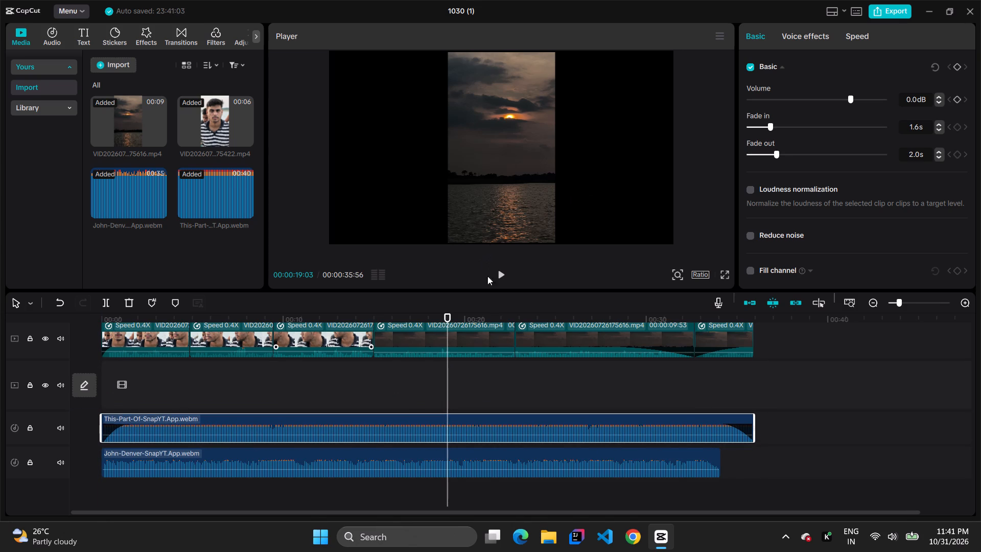
Play the rest of the timeline to hear both audio tracks together.
click(492, 279)
click(501, 271)
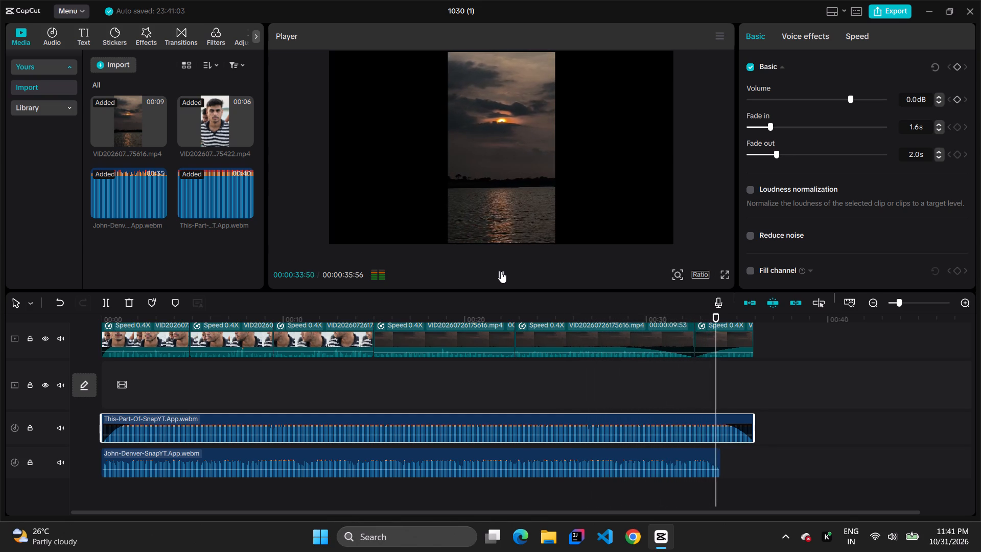
click(501, 271)
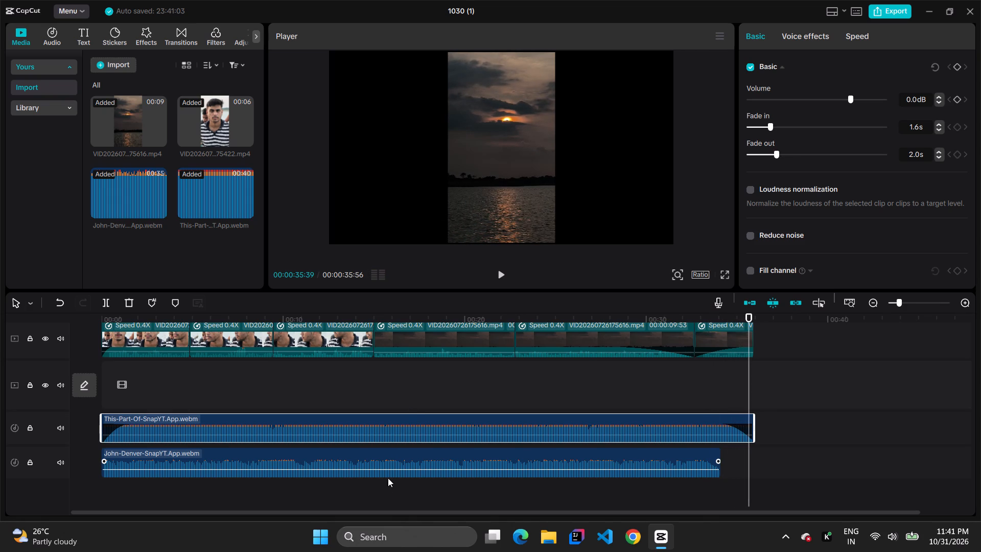
Delete the This-Part-Of-SnapYT audio clip from the timeline.
click(432, 425)
click(432, 425)
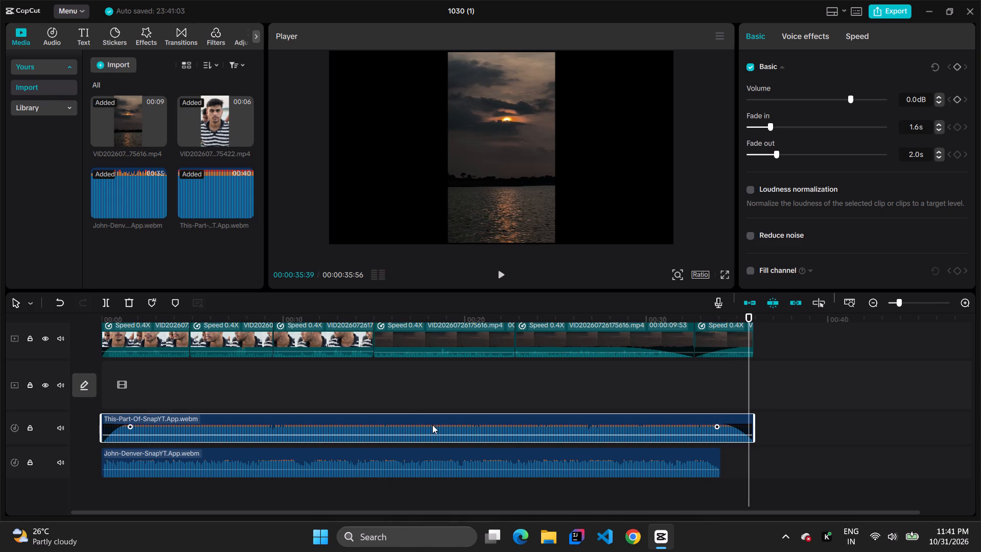
right_click(432, 425)
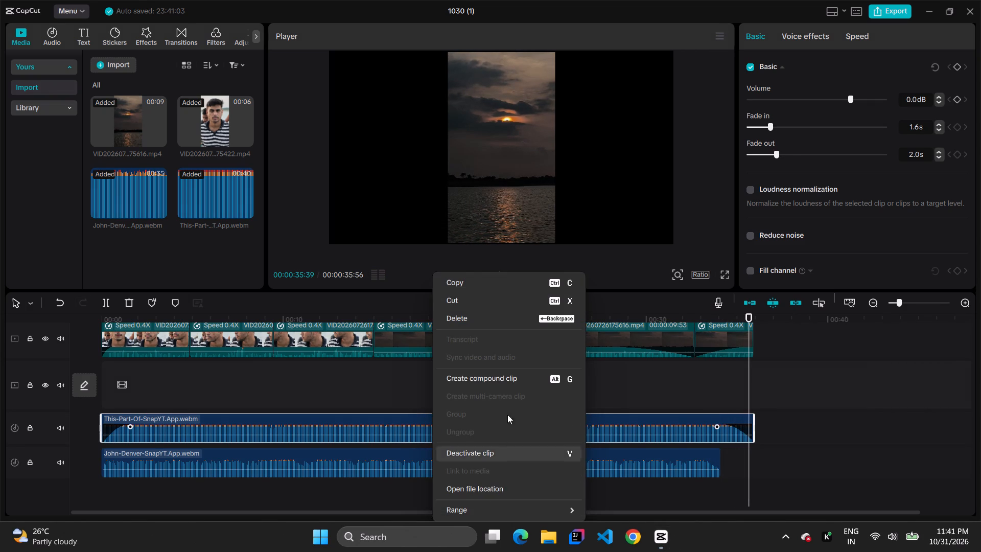
click(452, 320)
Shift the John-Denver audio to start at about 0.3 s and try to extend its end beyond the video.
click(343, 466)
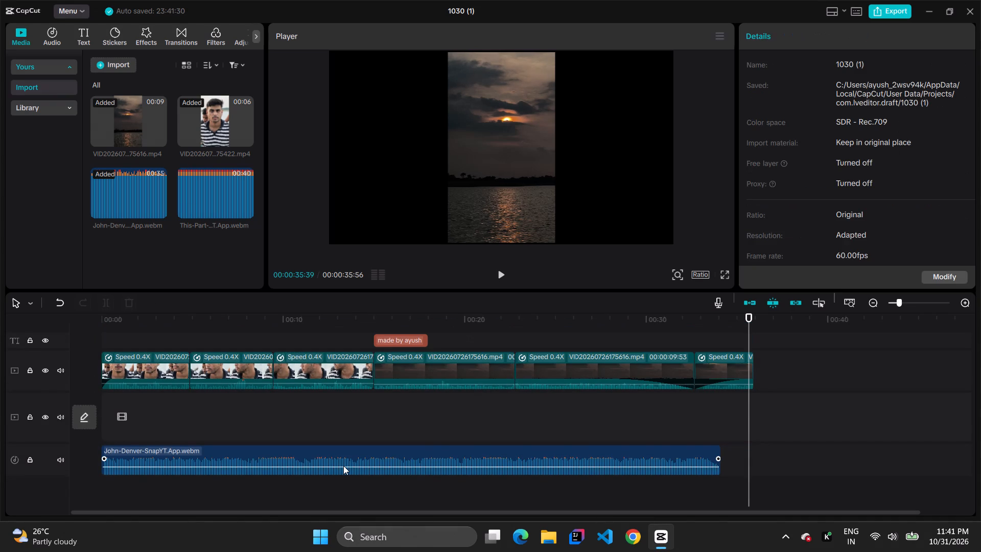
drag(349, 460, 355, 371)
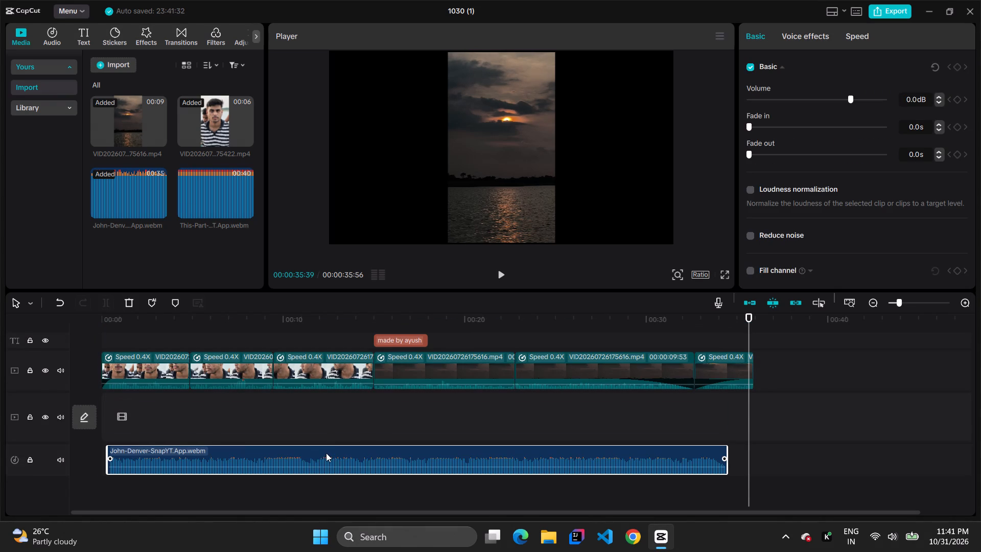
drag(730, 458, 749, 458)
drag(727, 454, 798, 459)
Trim the end of the last video clip to match the John-Denver audio's end, at 00:00:34:27.
click(723, 366)
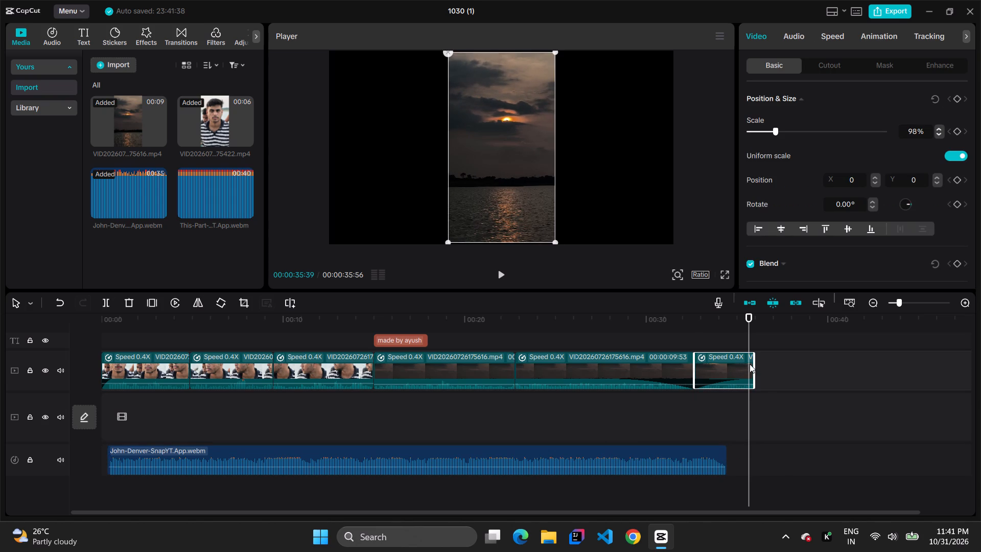
drag(753, 363, 723, 364)
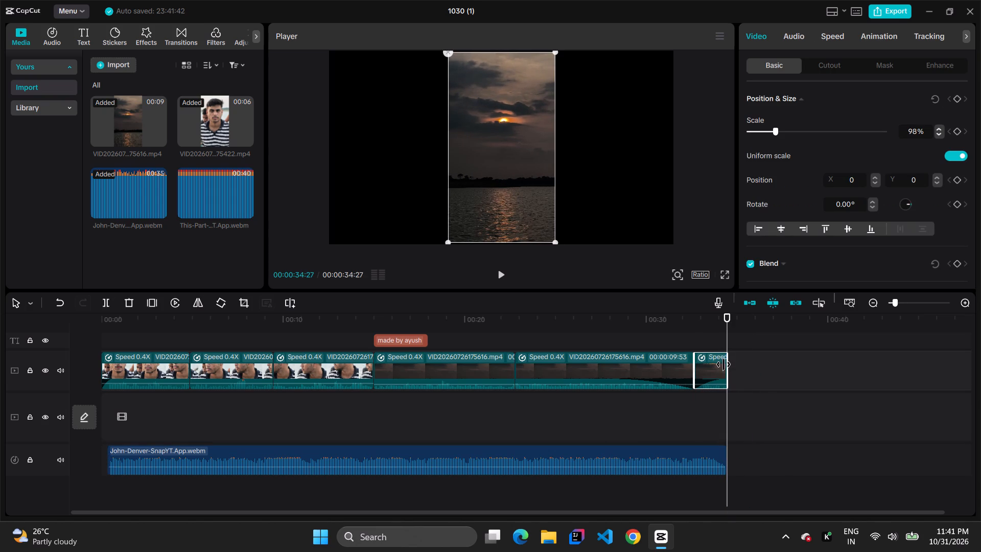
click(801, 379)
Play the opening seconds of the timeline to check the video with the John-Denver audio.
click(506, 275)
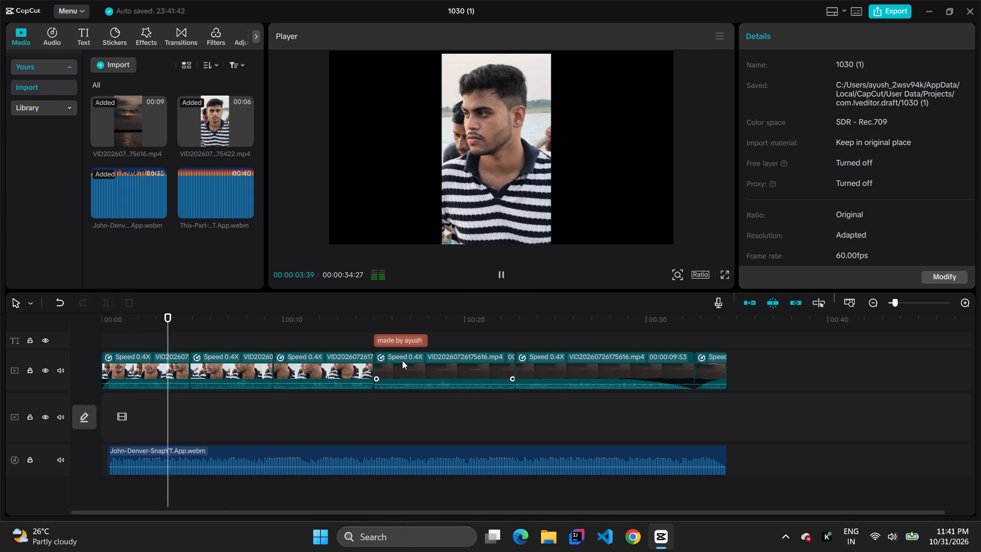
key(space)
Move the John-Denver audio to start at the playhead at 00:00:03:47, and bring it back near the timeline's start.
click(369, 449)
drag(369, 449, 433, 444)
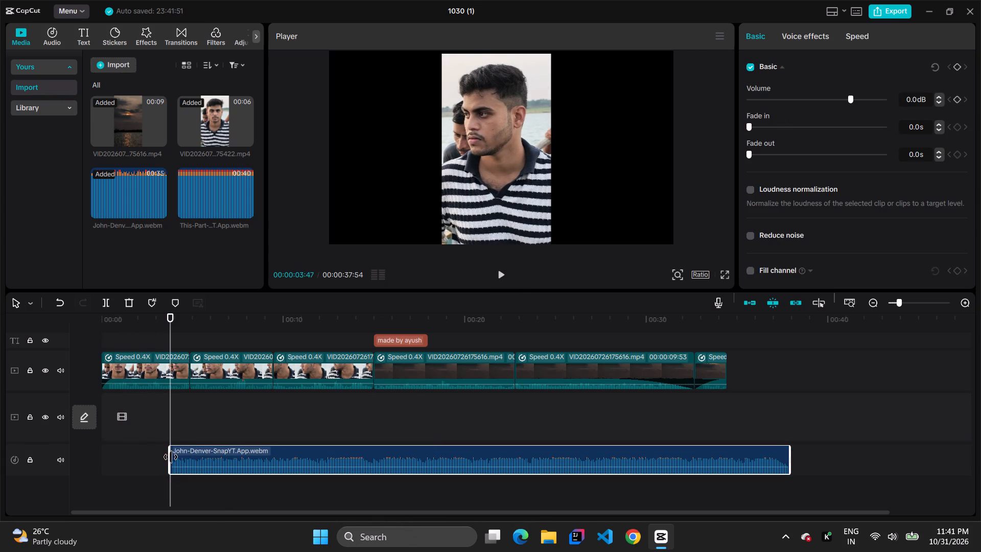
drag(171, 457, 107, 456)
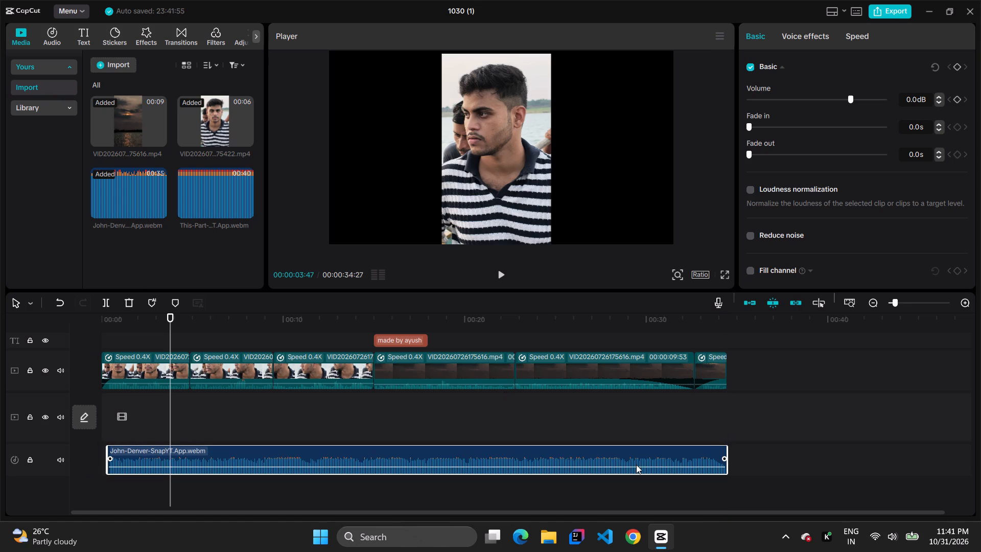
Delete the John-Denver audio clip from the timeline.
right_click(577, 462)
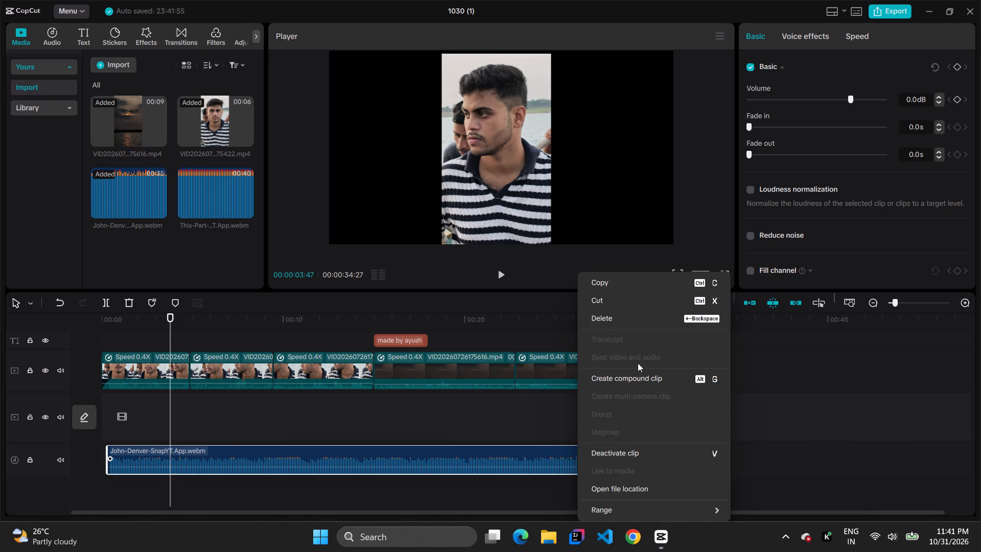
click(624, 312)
Place the imported John-Denver audio on the timeline below the video, starting at about 3.4 s.
drag(229, 201, 238, 244)
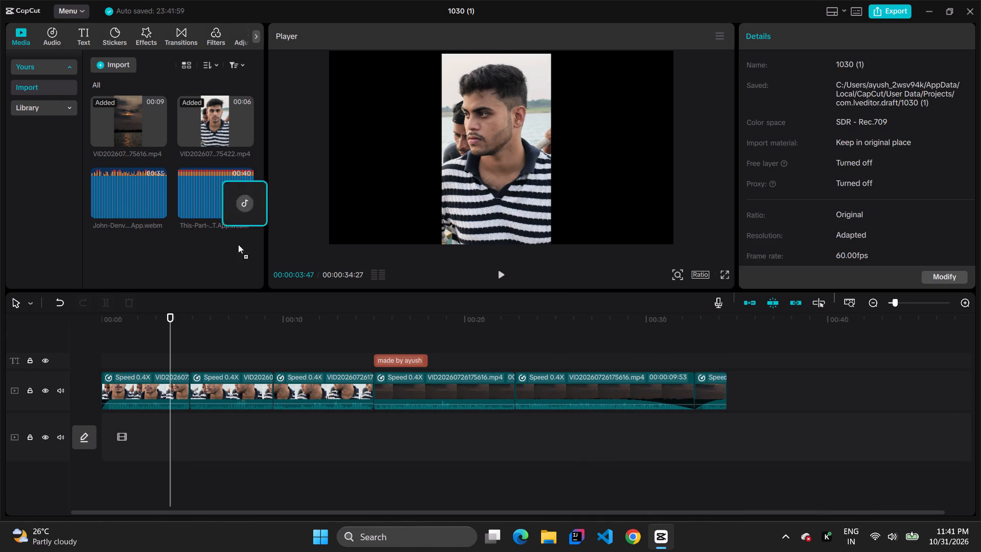
drag(238, 244, 203, 189)
drag(153, 185, 309, 511)
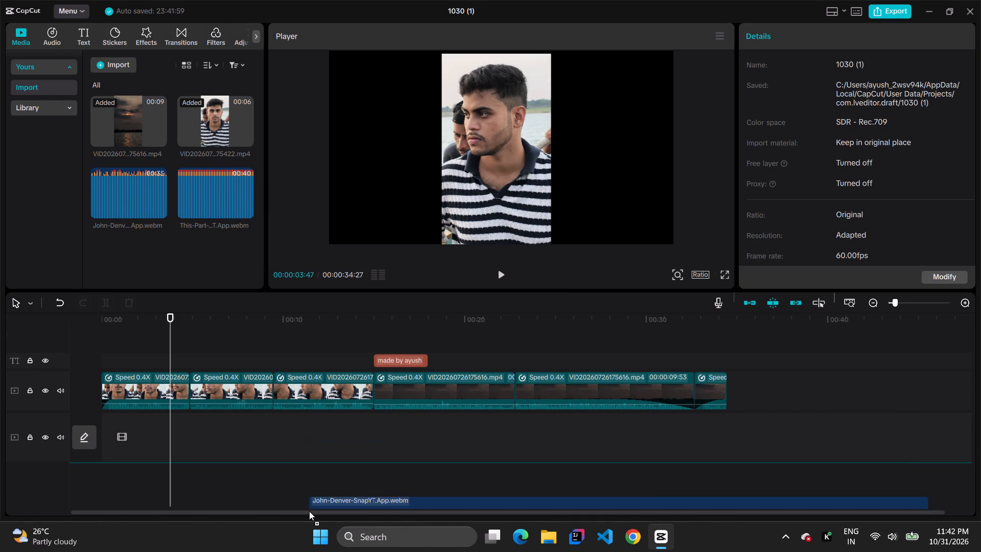
drag(309, 511, 163, 426)
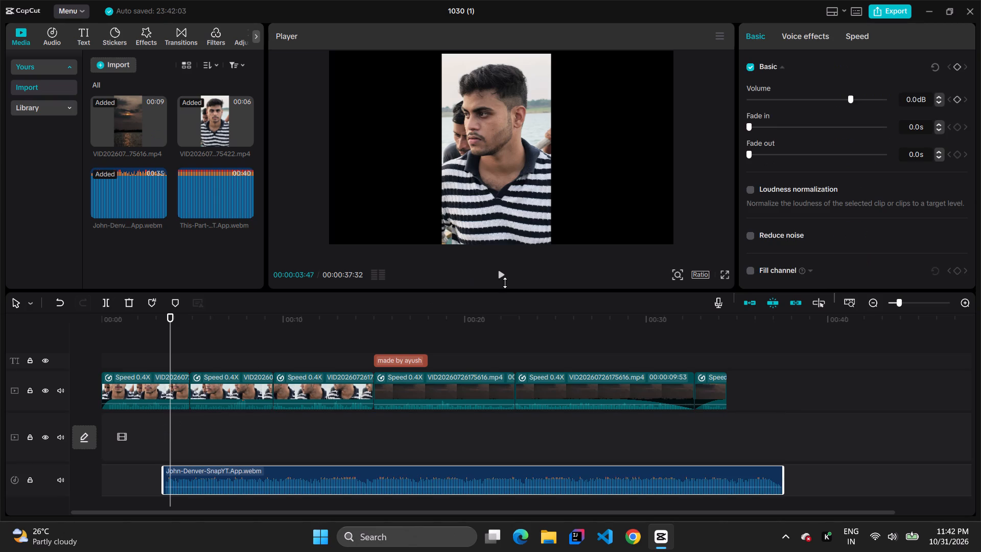
Move the John-Denver audio to the very start of the timeline.
click(504, 280)
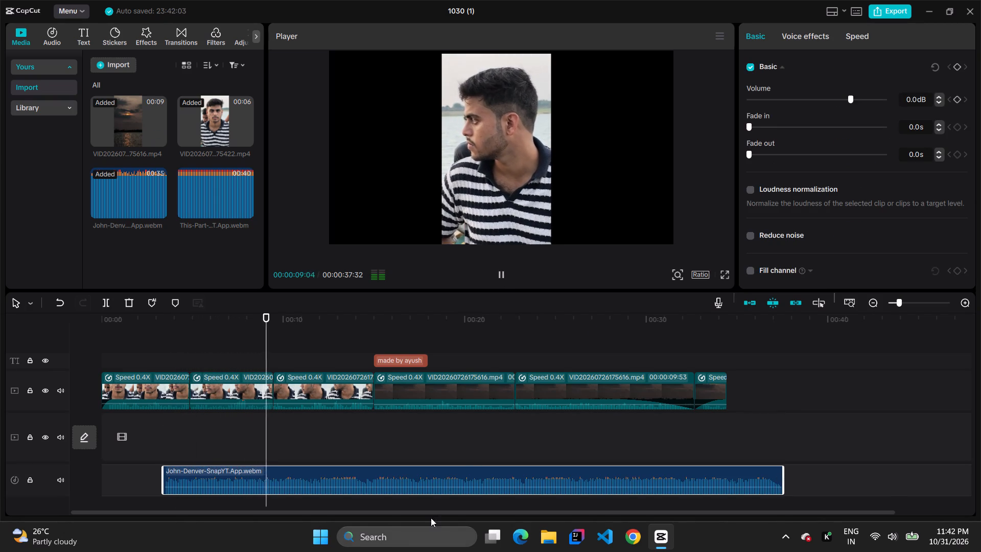
drag(448, 482, 387, 431)
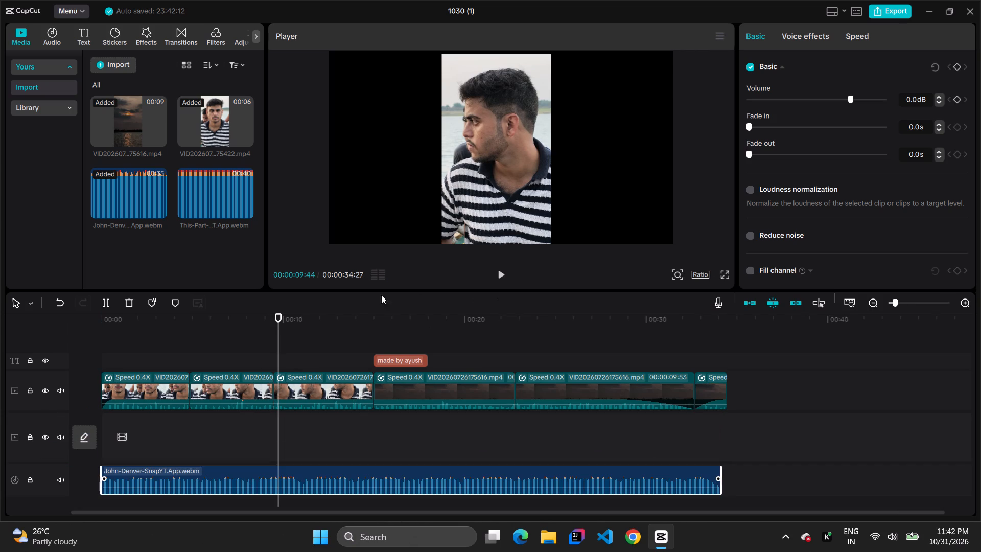
Play the timeline from the beginning to check the video against the repositioned John-Denver audio.
drag(278, 317, 53, 320)
key(space)
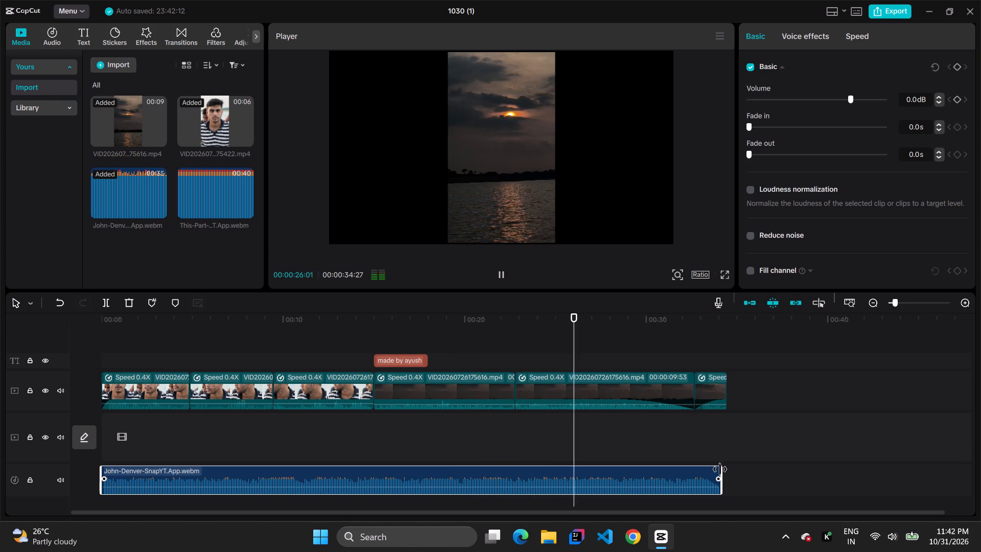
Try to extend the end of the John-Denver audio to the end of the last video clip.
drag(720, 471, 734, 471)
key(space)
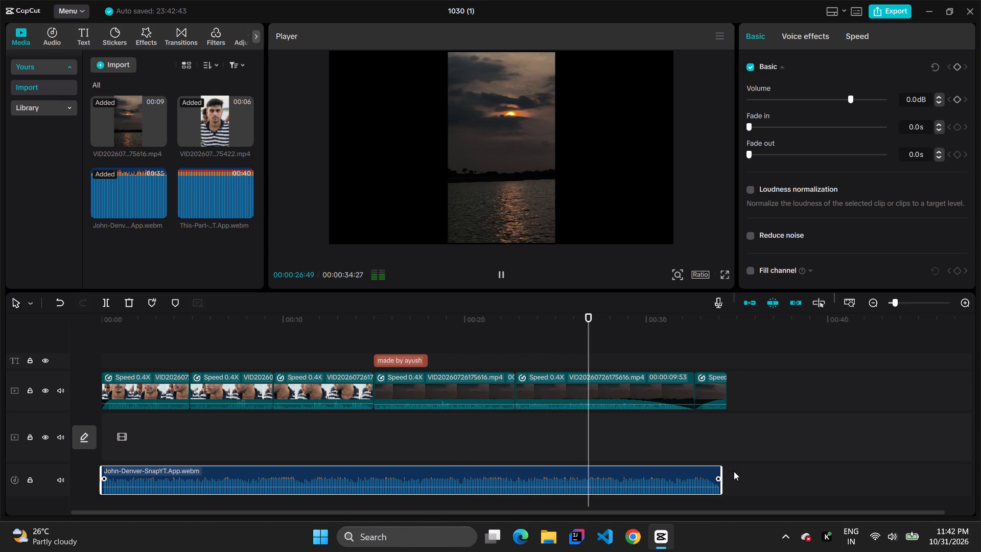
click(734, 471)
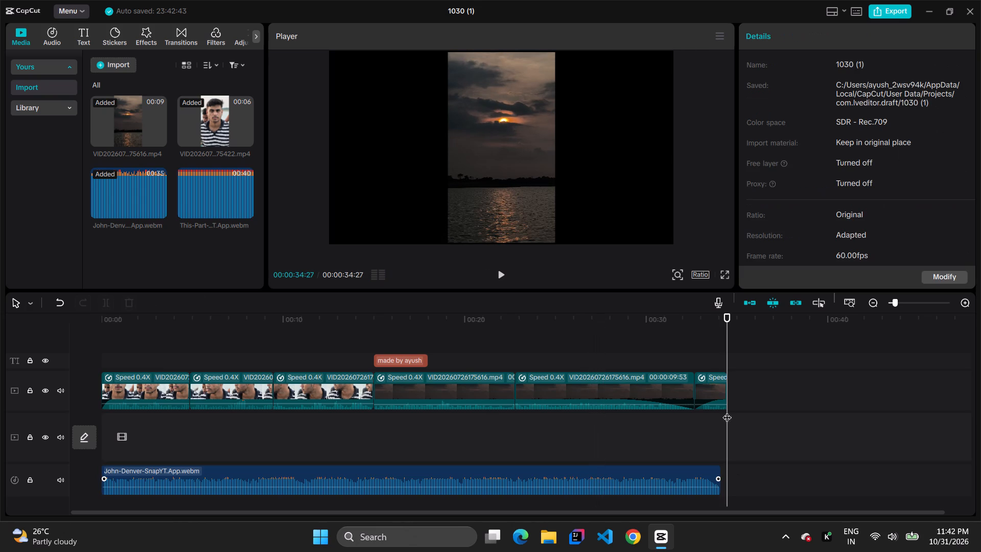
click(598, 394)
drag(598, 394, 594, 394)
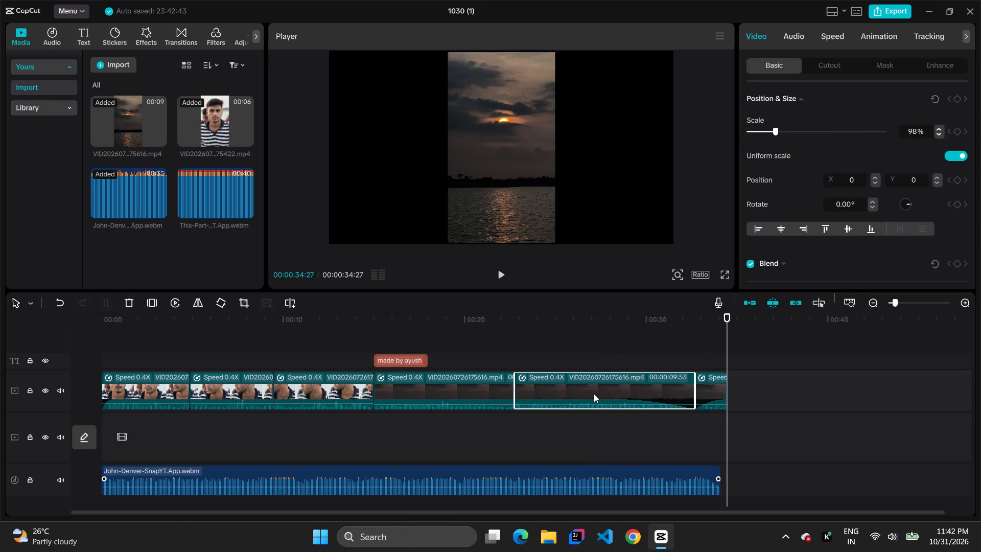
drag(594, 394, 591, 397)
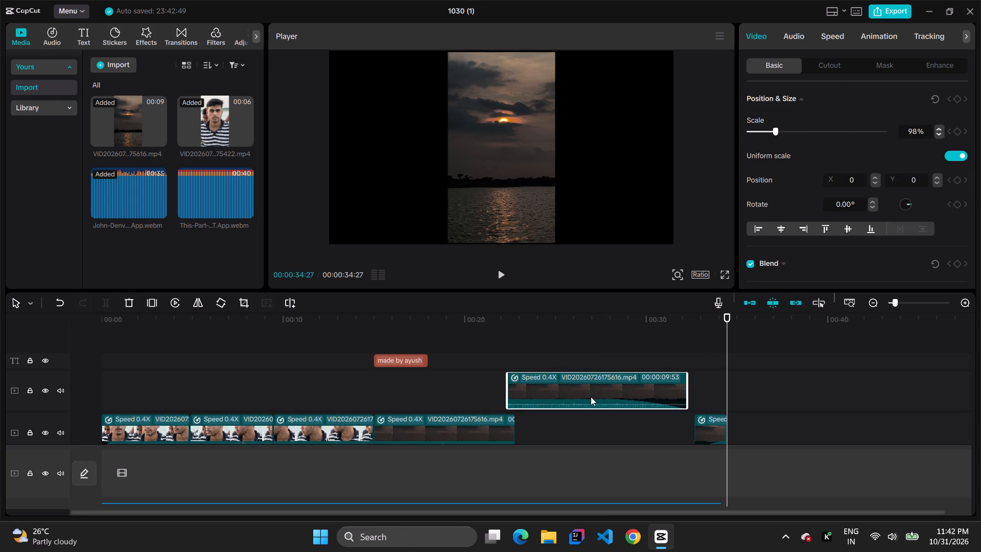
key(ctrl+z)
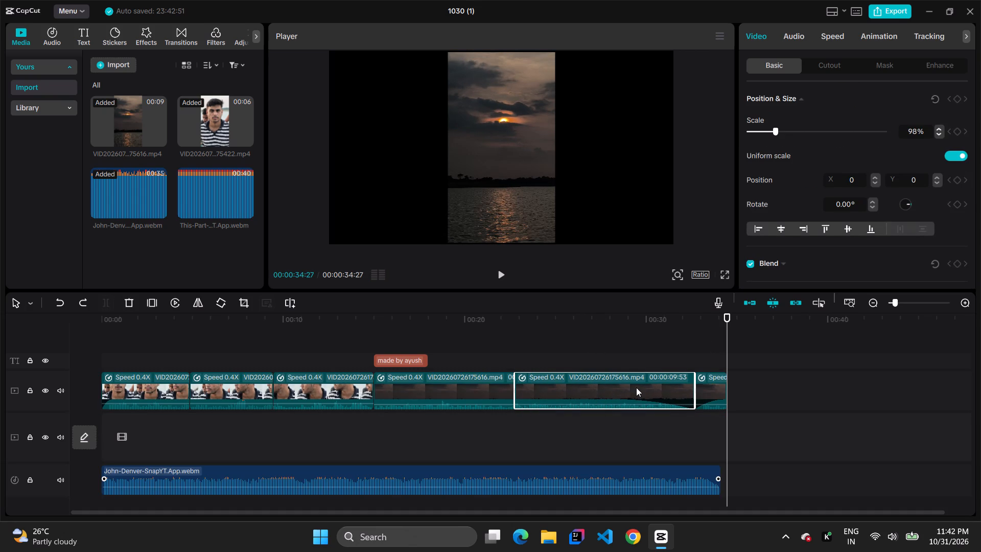
Trim the end of the second-to-last video clip, shortening the clip to about 9 s.
click(637, 387)
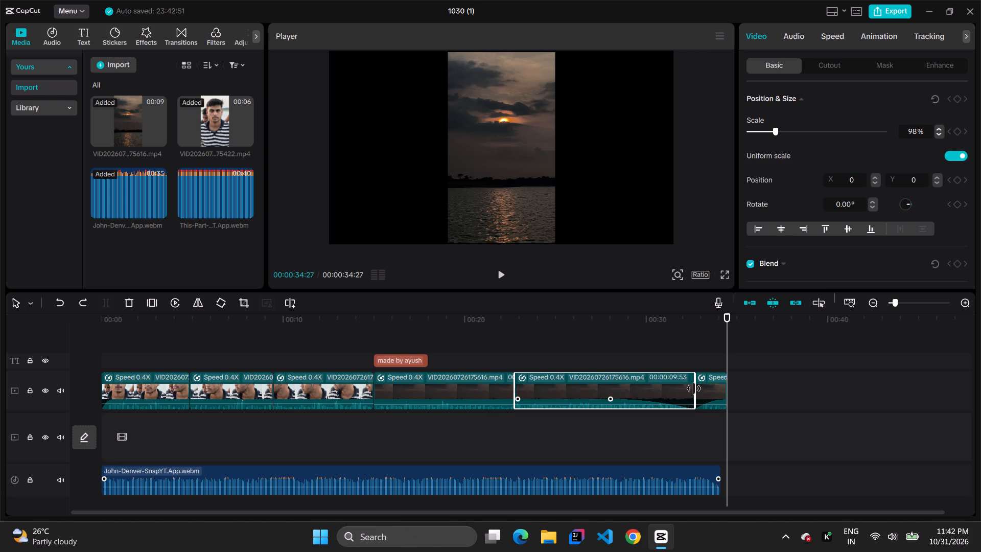
drag(694, 388, 689, 389)
click(700, 389)
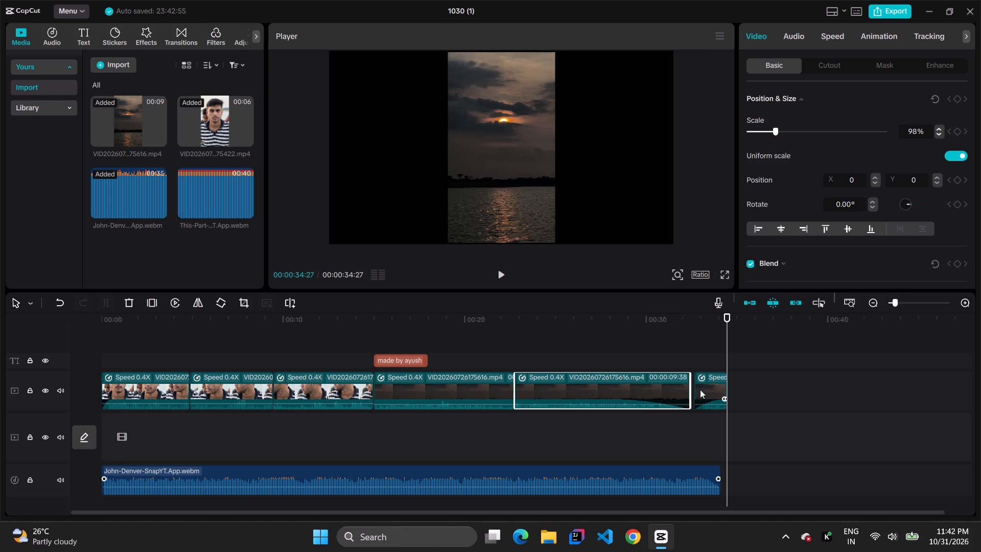
click(700, 389)
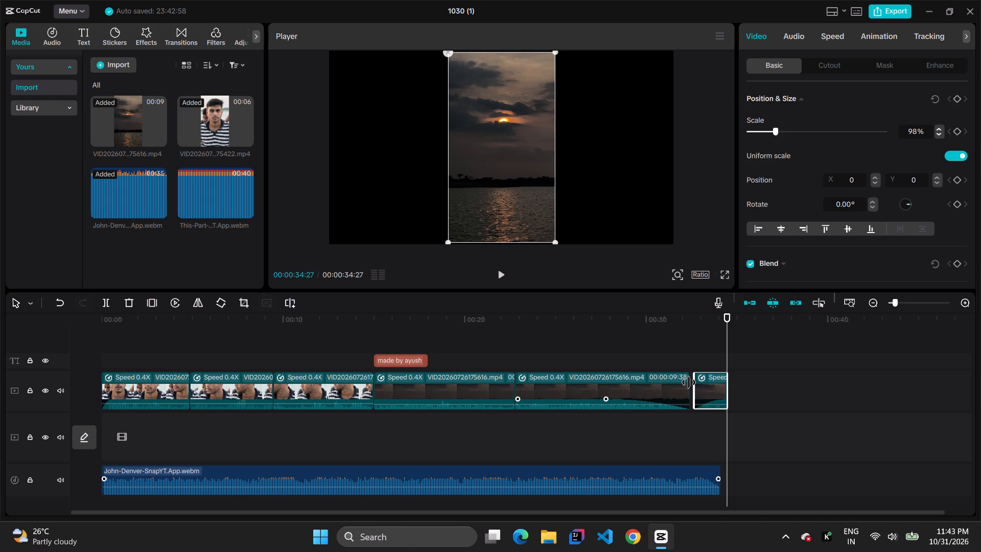
drag(689, 382, 680, 383)
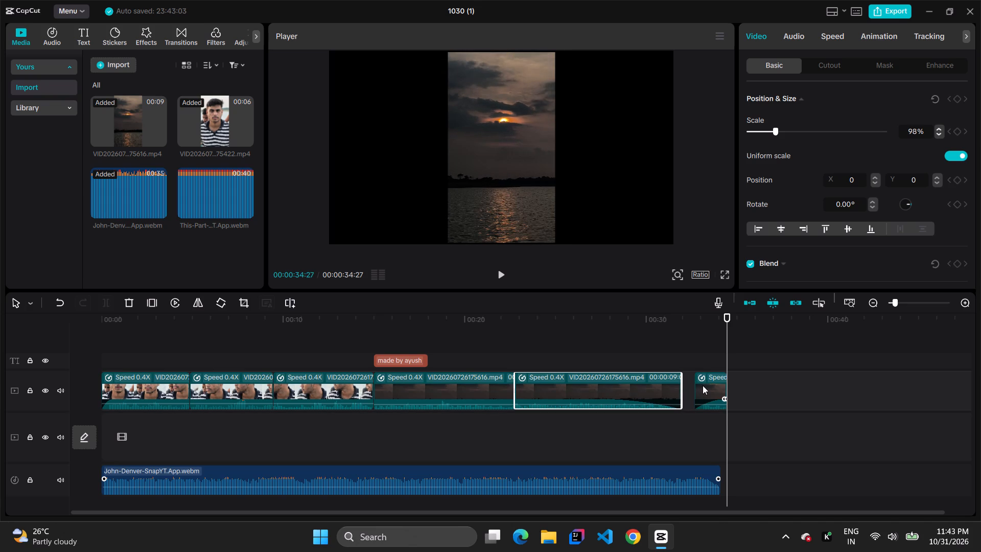
Move the last sunset clip on the main video track against the preceding clip to close the gap.
click(703, 385)
drag(696, 385, 684, 386)
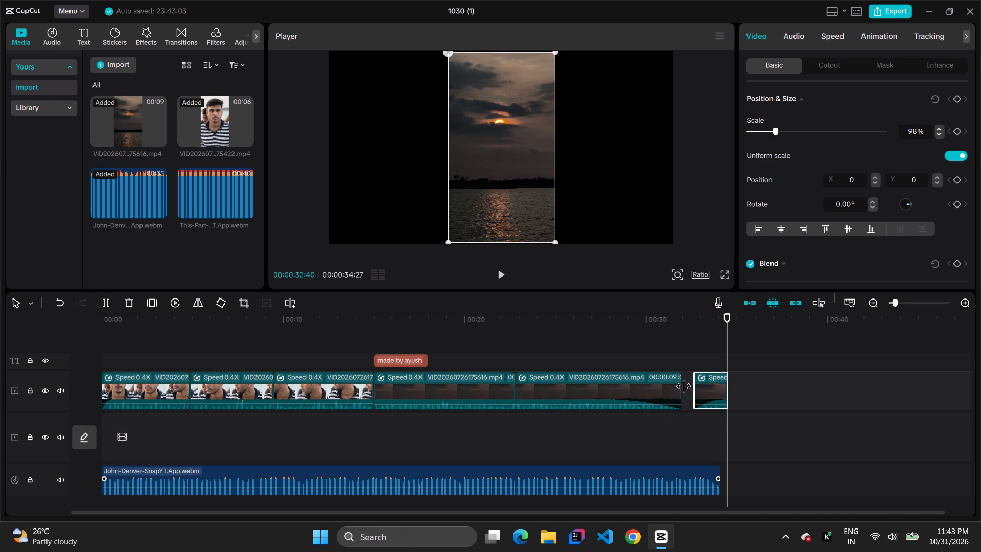
drag(684, 386, 678, 387)
drag(693, 386, 652, 390)
drag(705, 383, 687, 384)
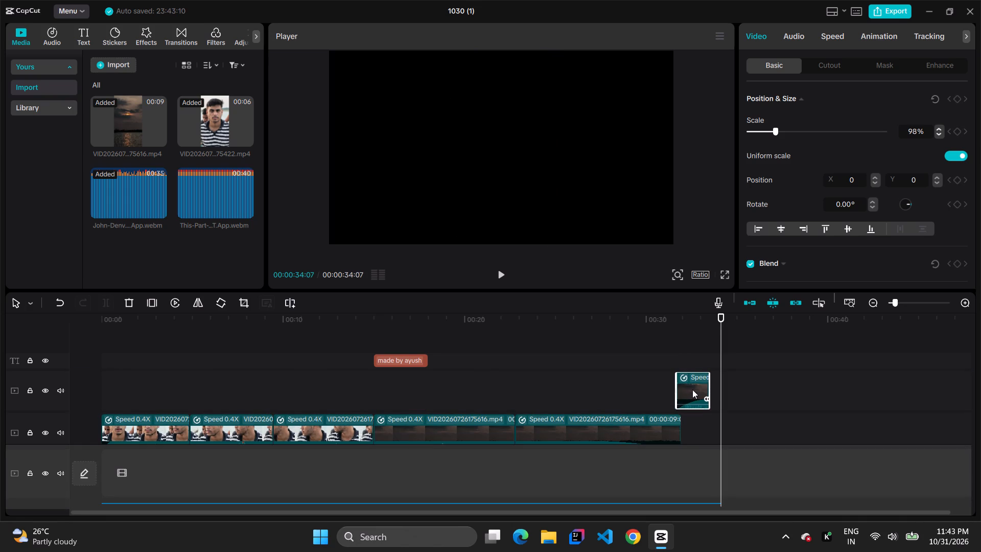
drag(692, 391, 703, 428)
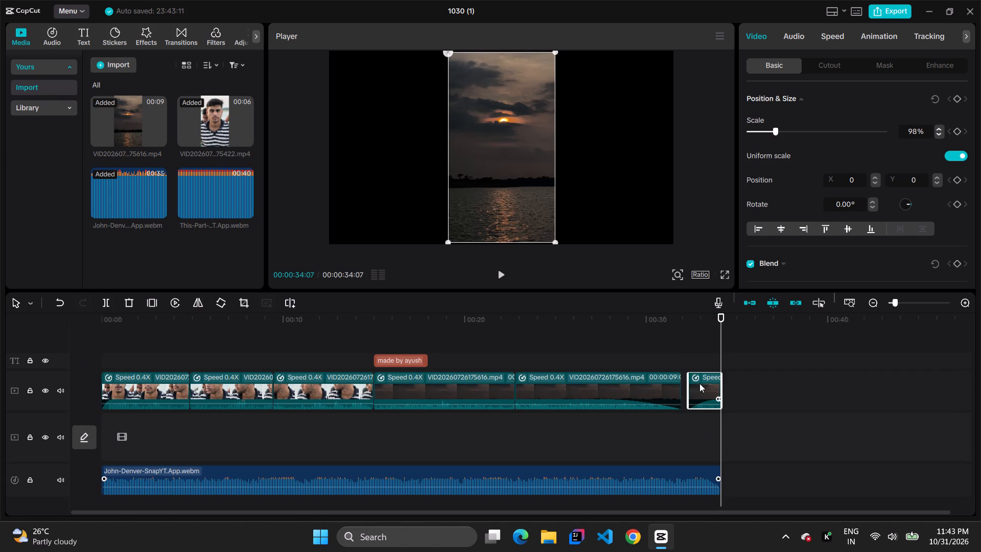
click(699, 383)
drag(696, 383, 691, 383)
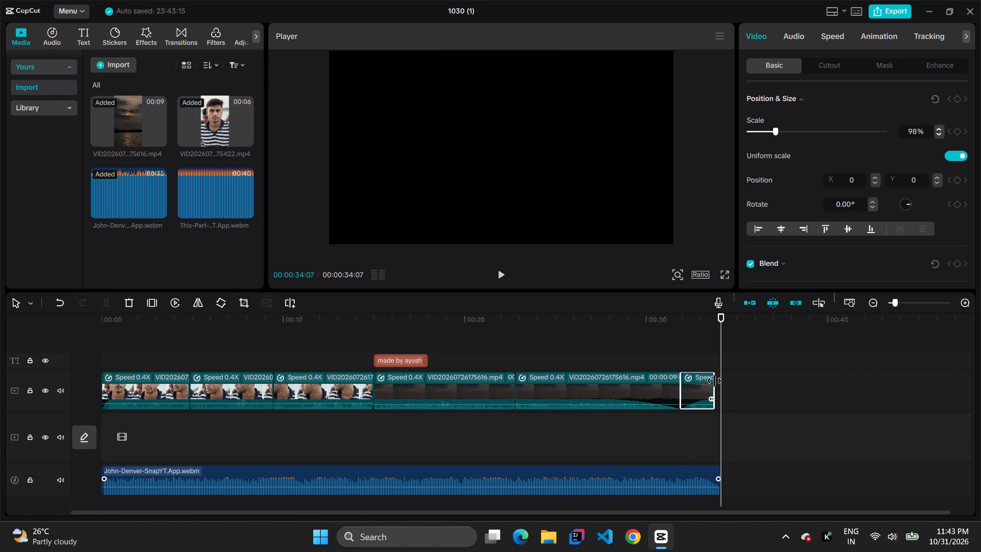
Extend the end of the last video clip to 00:00:34:07, in line with the audio's end.
click(714, 381)
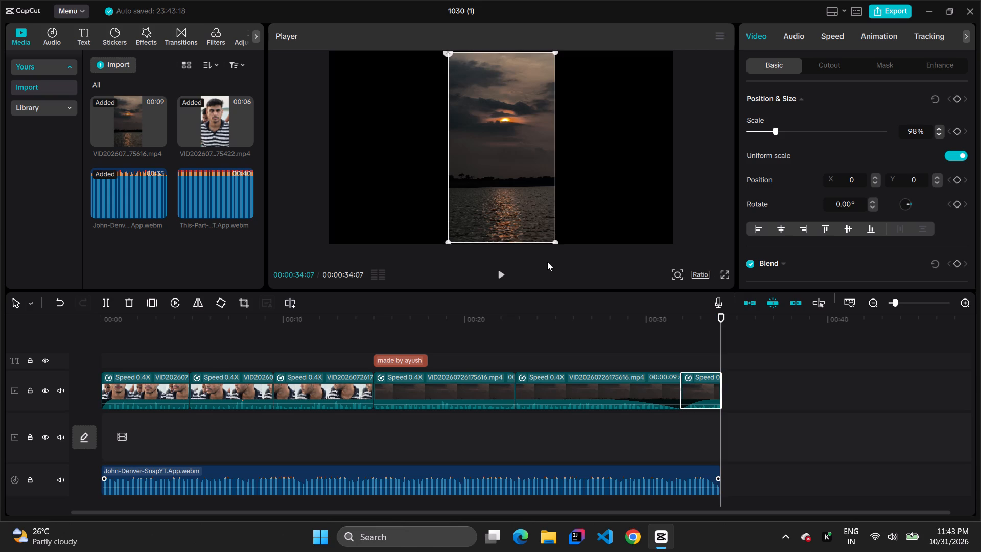
Play the timeline from the beginning up to about 00:00:17:52 to check the adjusted clips with the audio.
key(space)
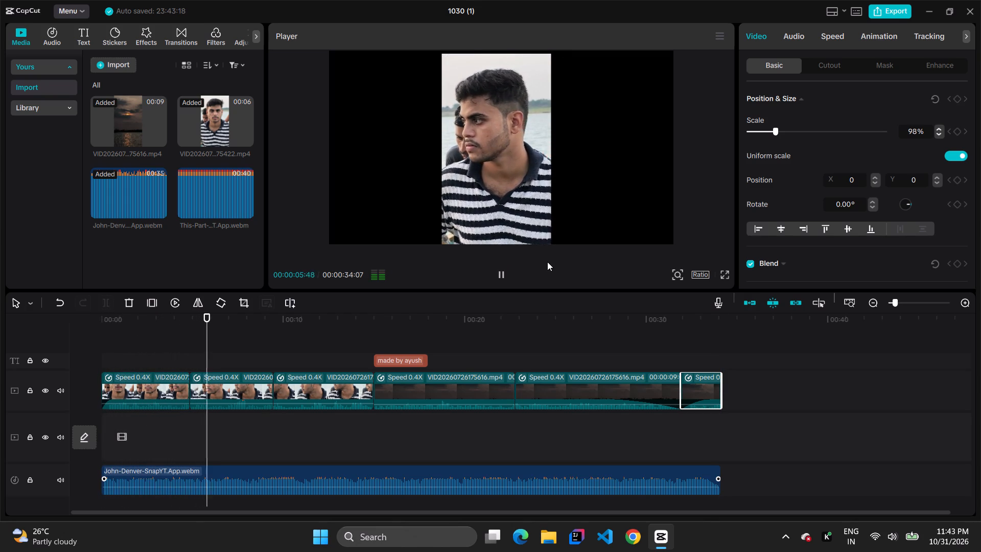
click(529, 1)
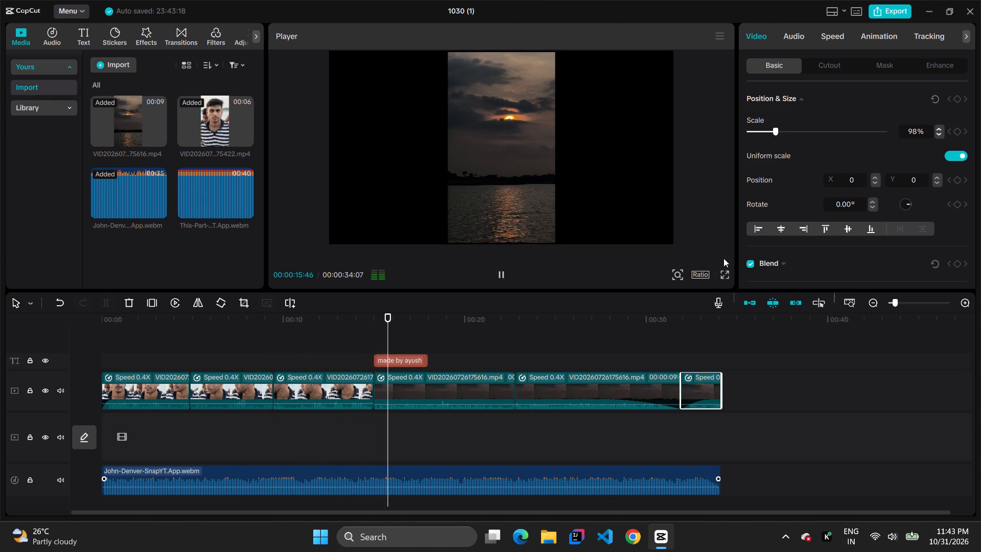
key(space)
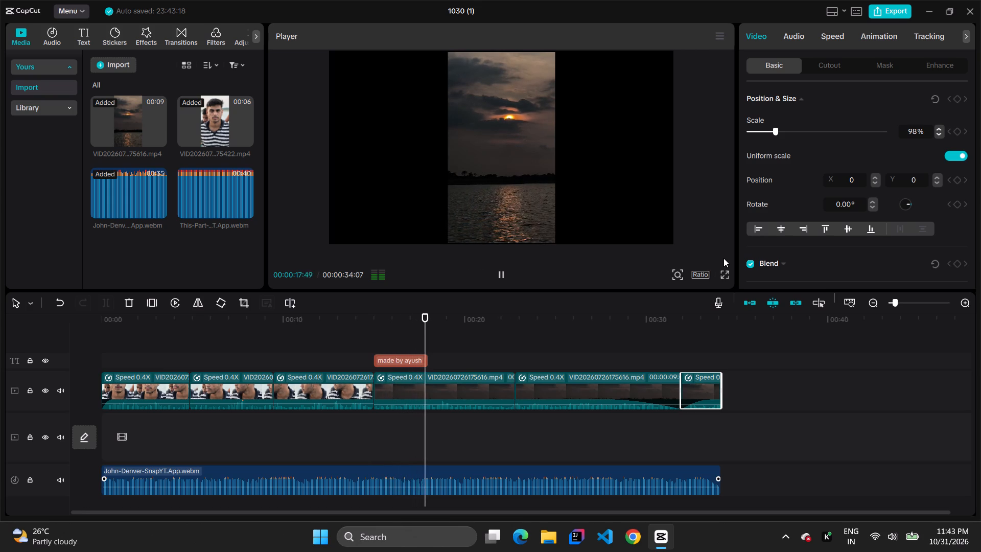
Move the "made by ayush" text to the end of the timeline so it ends together with the last video clip.
click(400, 358)
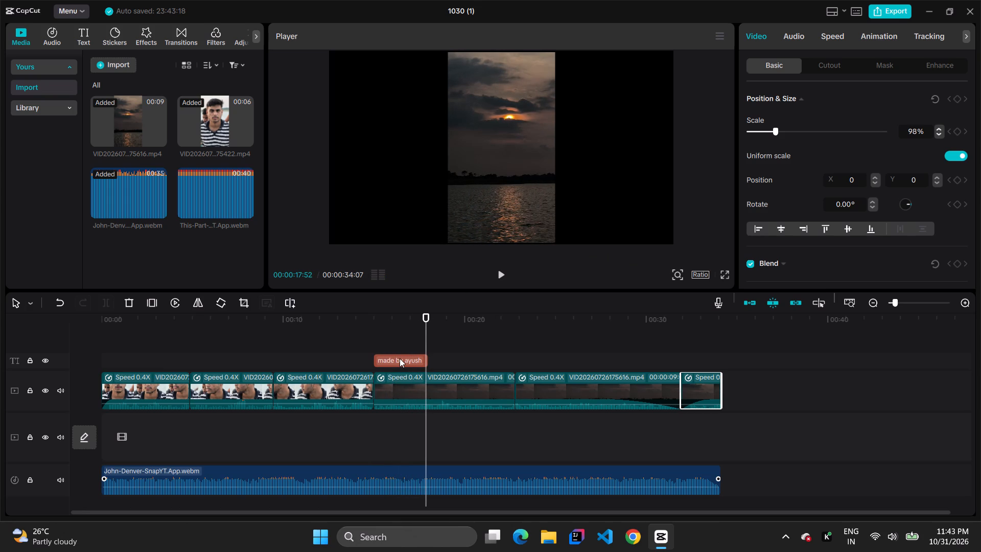
drag(400, 358, 703, 366)
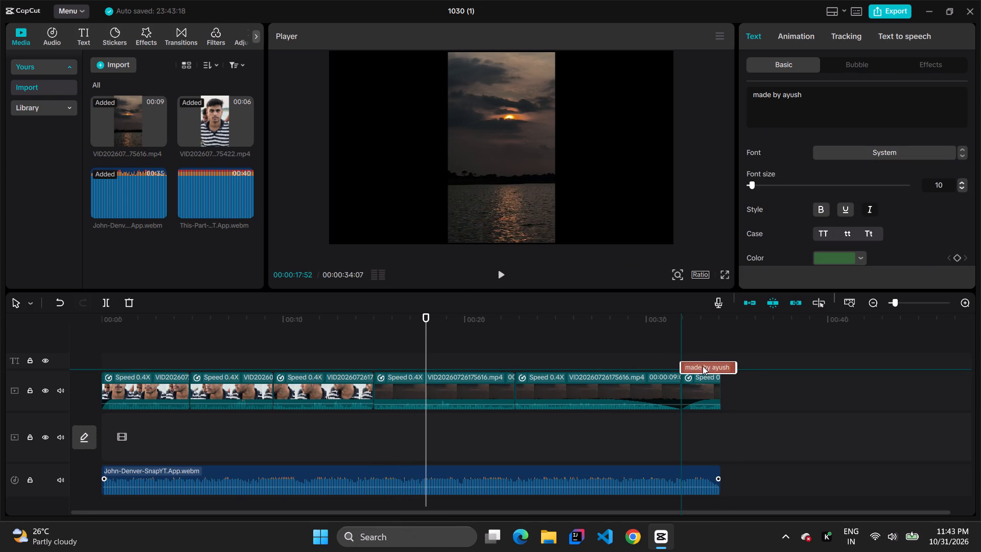
drag(703, 366, 694, 362)
Play the rest of the timeline to check the "made by ayush" text over the closing clips.
click(498, 272)
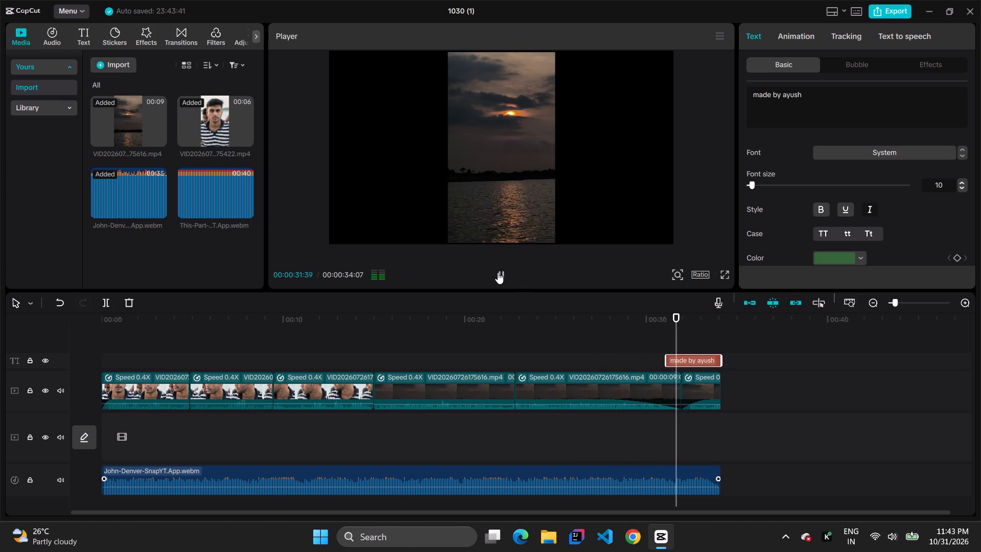
key(space)
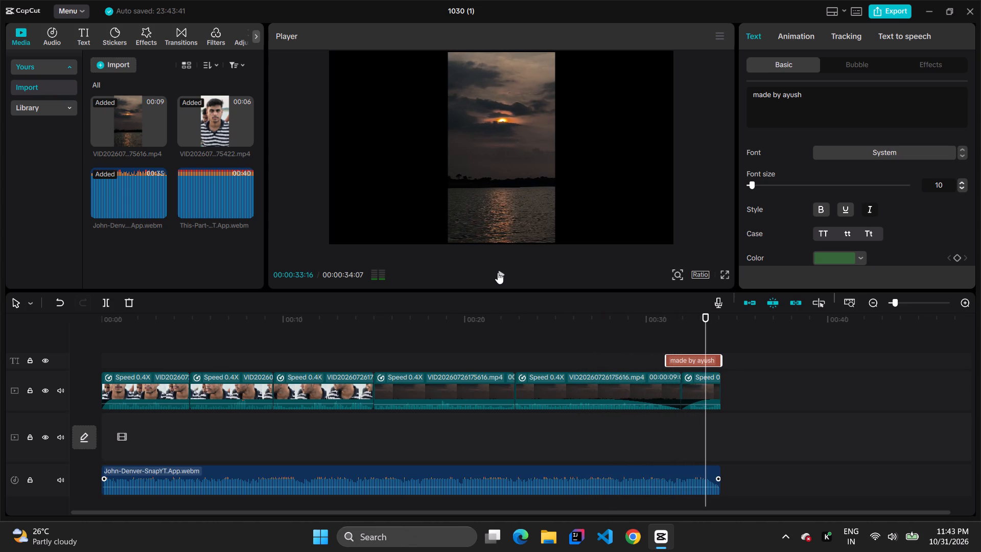
Examine the "made by ayush" text's basic settings and try to load its bubble styles.
click(694, 360)
click(694, 360)
click(764, 361)
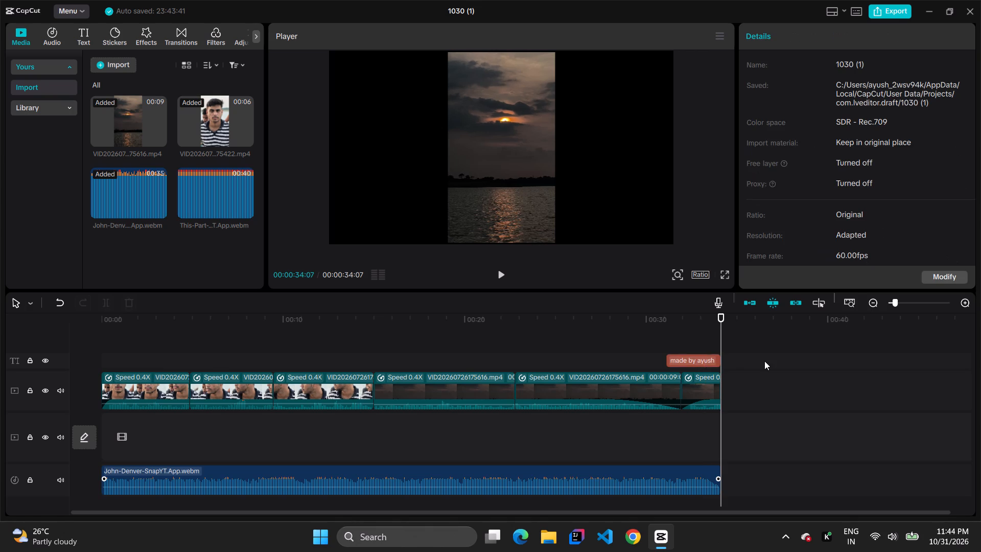
click(679, 357)
scroll(848, 176, up, 1)
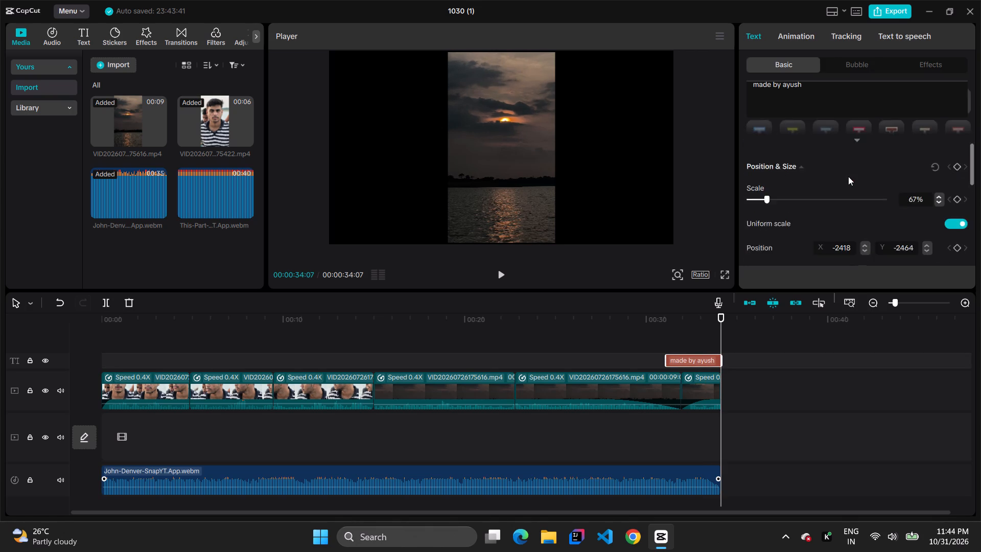
scroll(848, 176, up, 2)
click(822, 96)
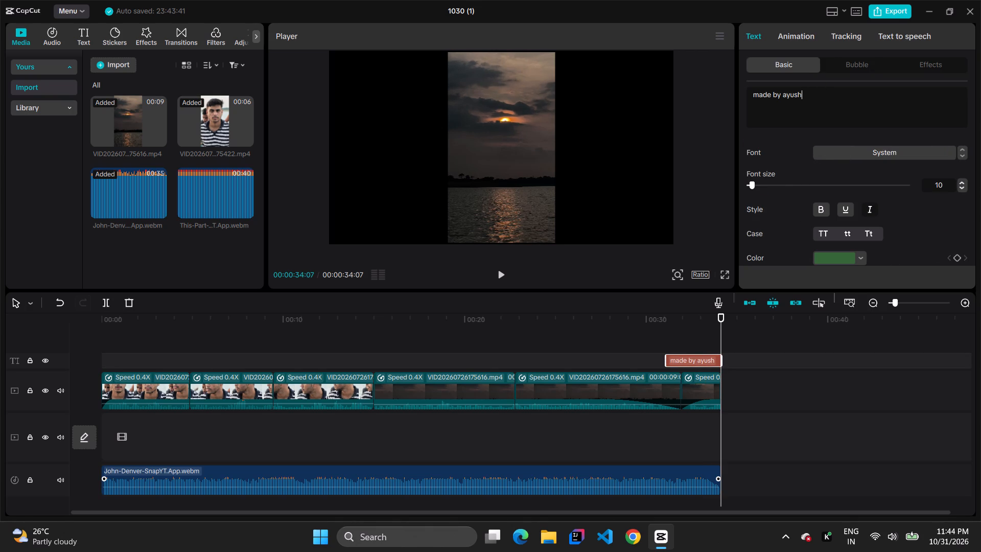
click(864, 60)
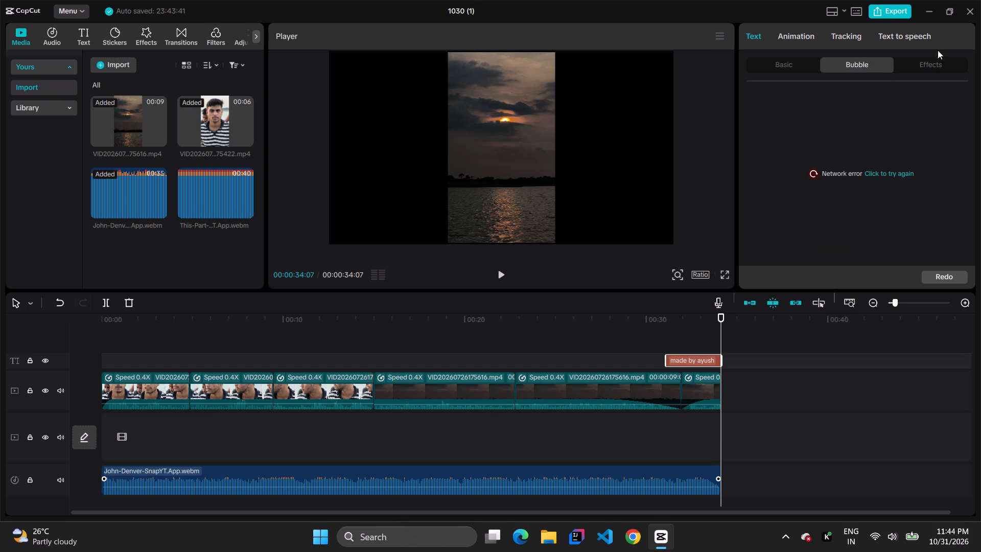
click(881, 171)
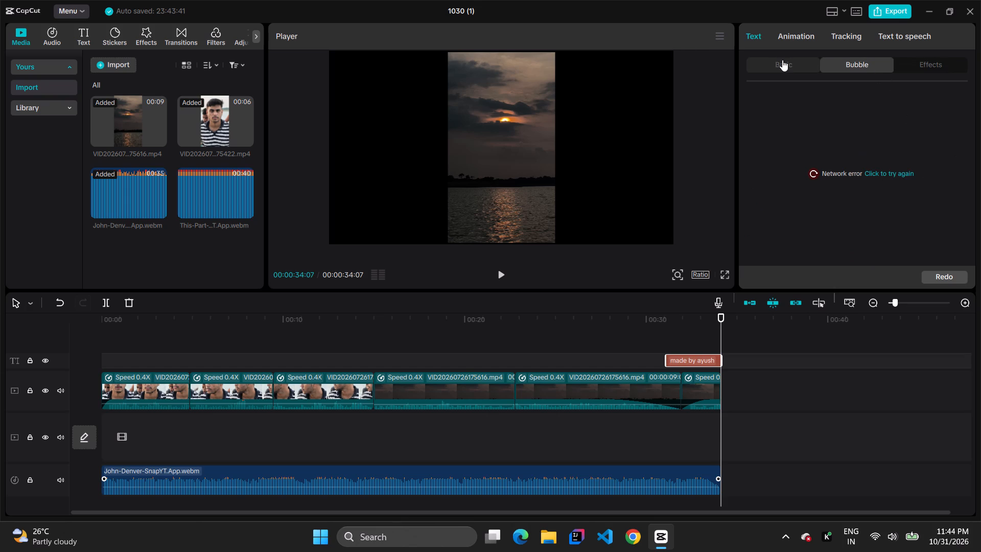
click(782, 60)
Play the timeline from the beginning to review the edited video with its music and closing text.
click(508, 270)
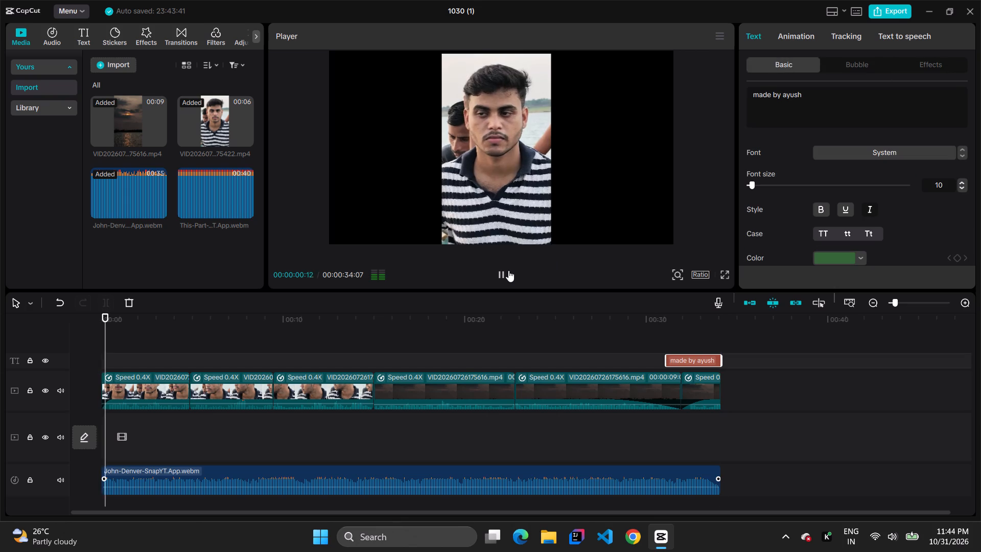
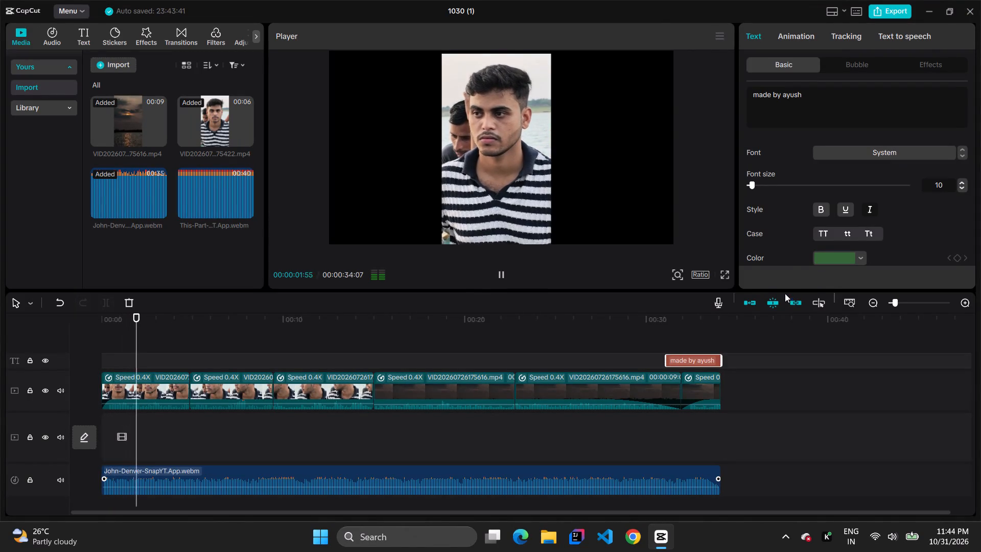
Set the font size of the "made by ayush" text to 29.
scroll(821, 168, up, 3)
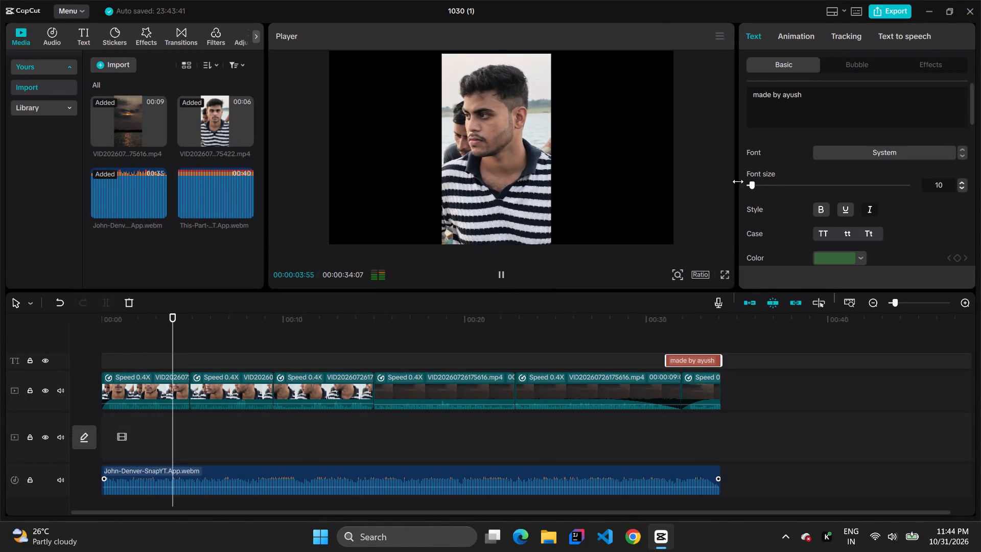
click(764, 180)
key(space)
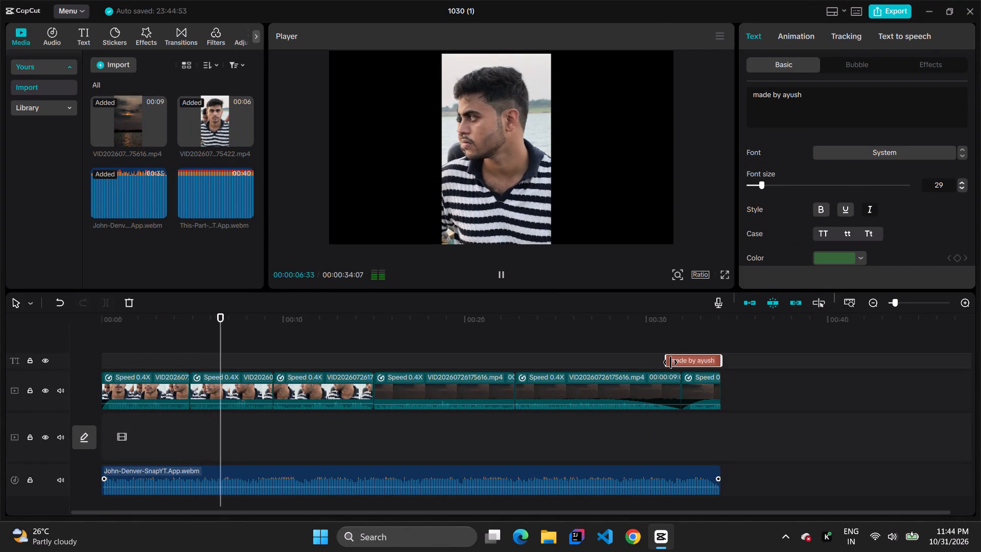
Extend the "made by ayush" text clip to start just before 00:30 and trim its end slightly before the last video clip's end.
drag(668, 361, 653, 360)
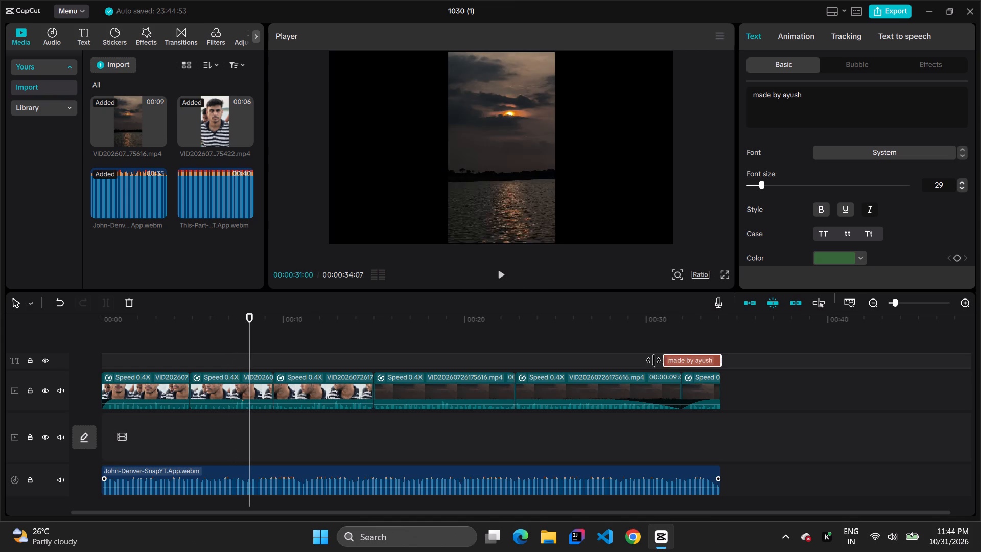
drag(653, 360, 642, 361)
key(space)
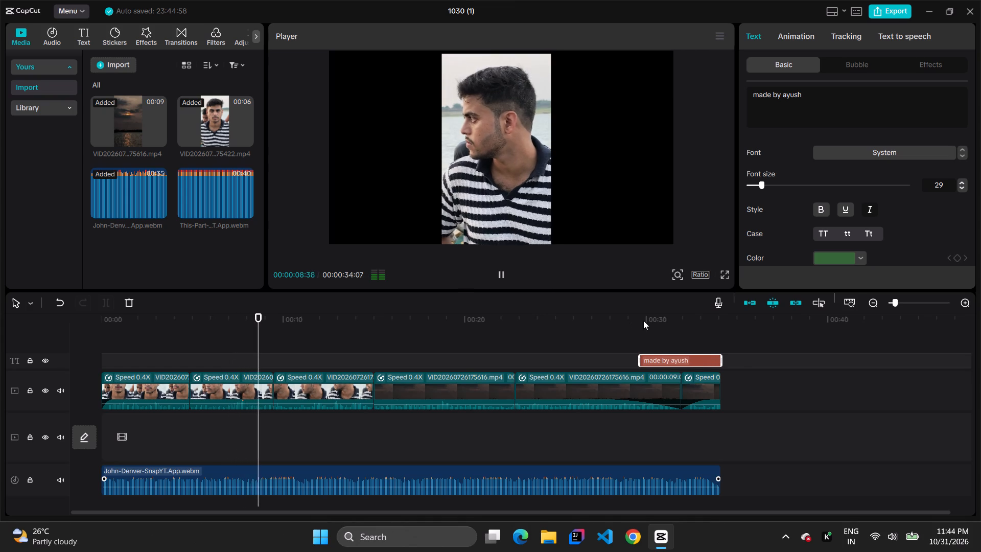
drag(722, 359, 715, 359)
key(space)
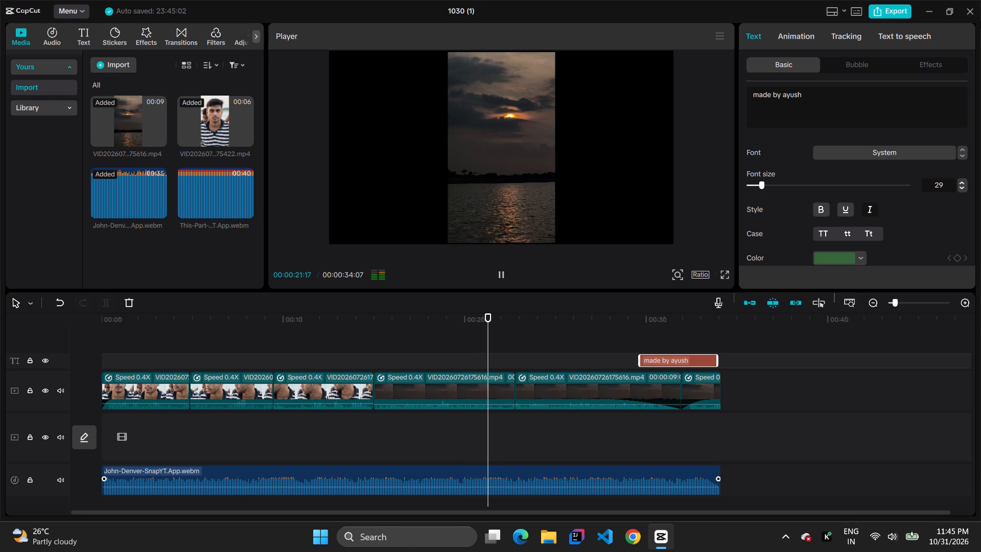
Play the closing clips to check the enlarged "made by ayush" text, and restart playback from the beginning.
scroll(833, 93, up, 1)
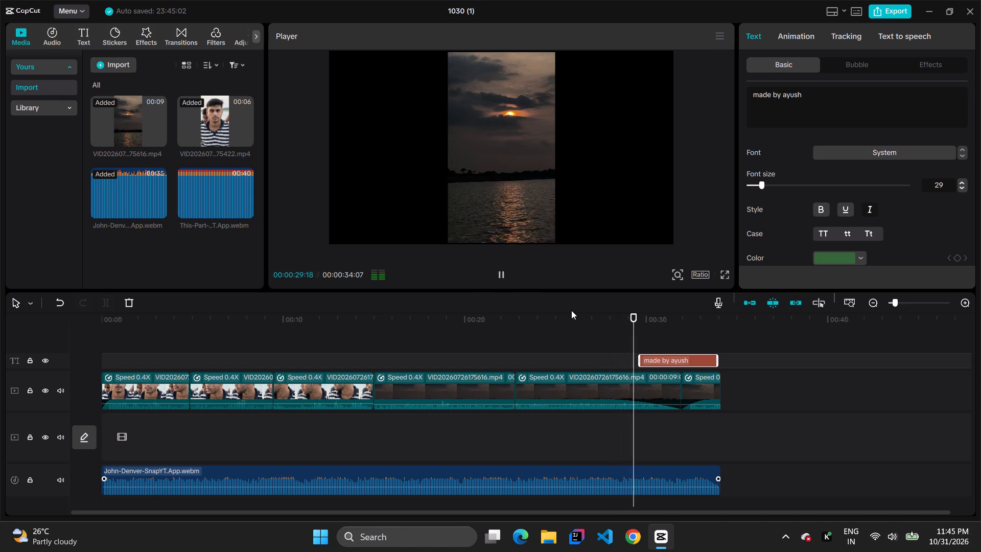
click(555, 192)
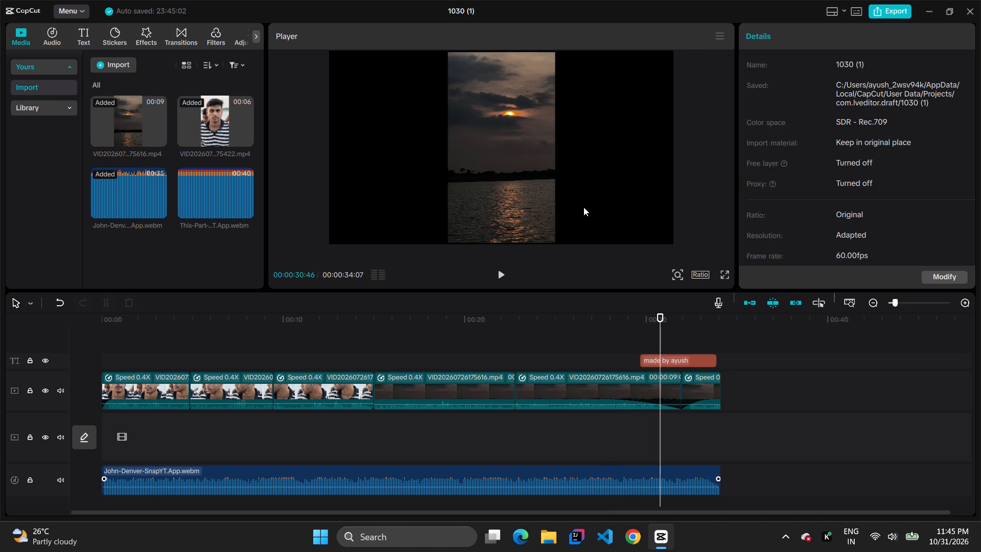
click(583, 207)
key(space)
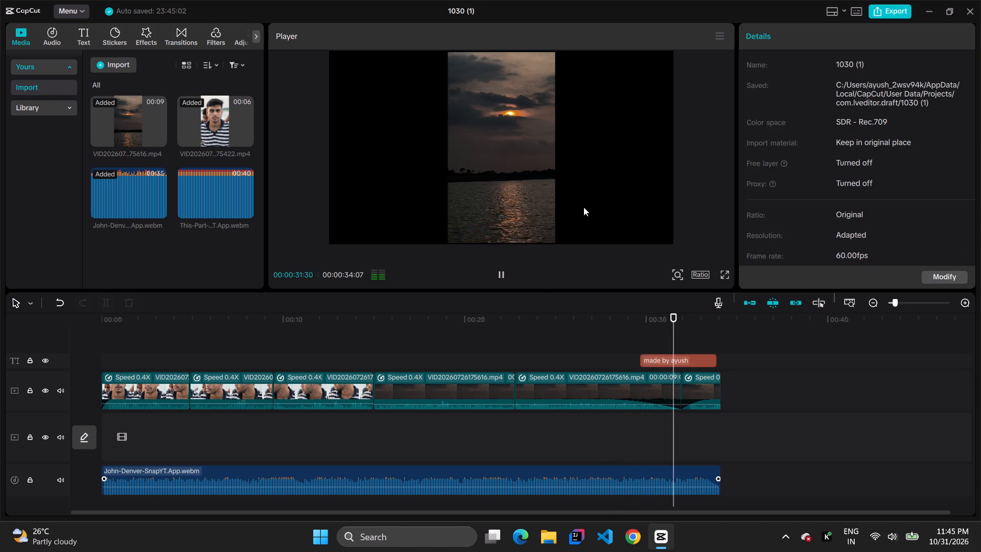
key(space)
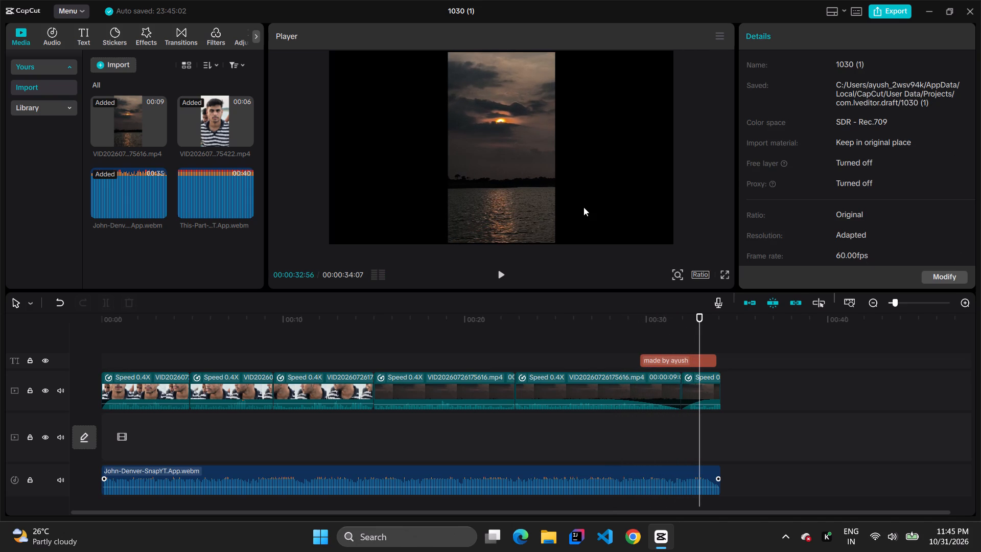
click(500, 189)
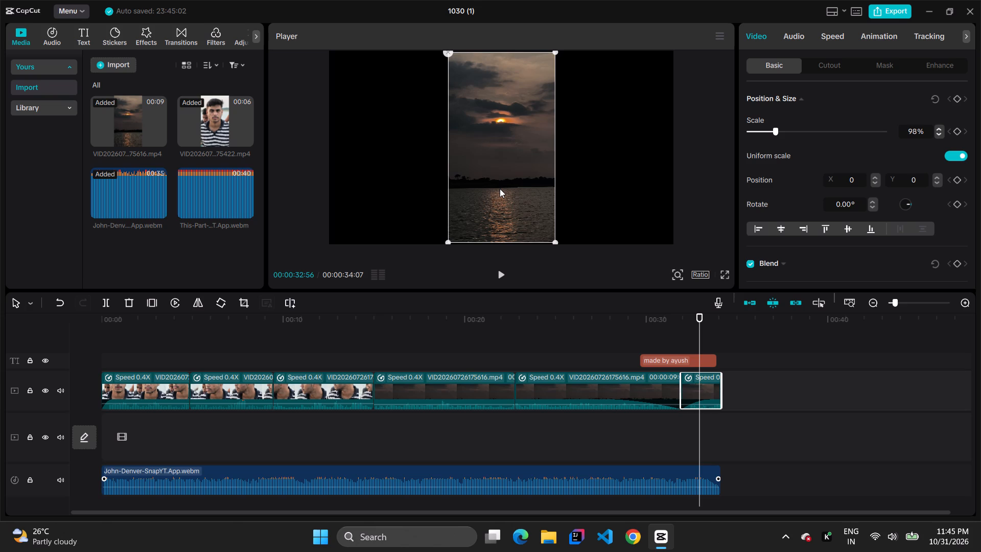
key(space)
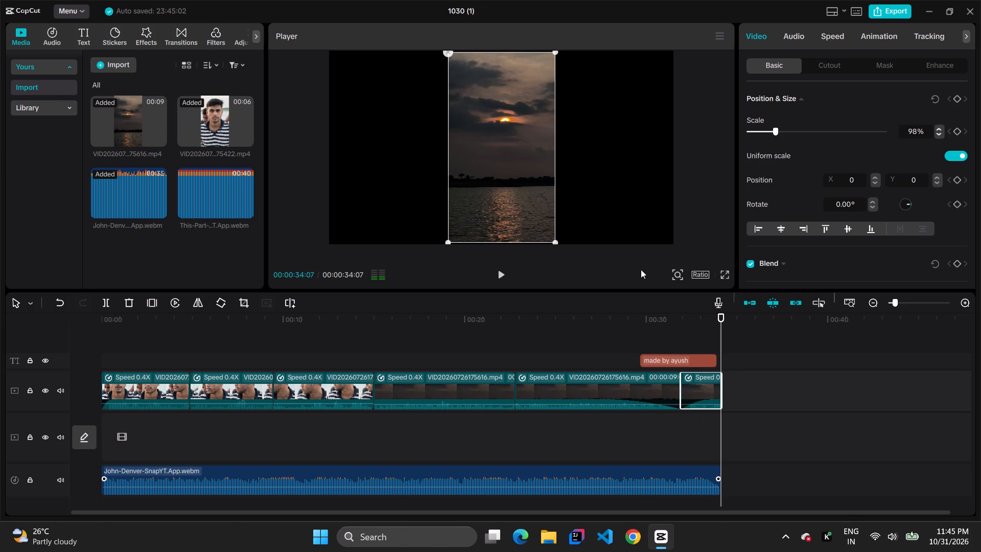
key(space)
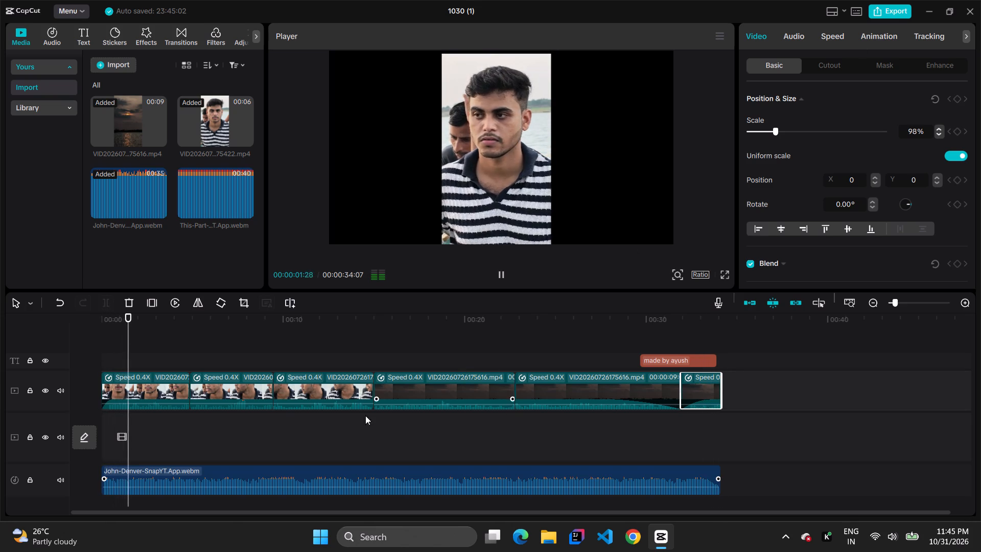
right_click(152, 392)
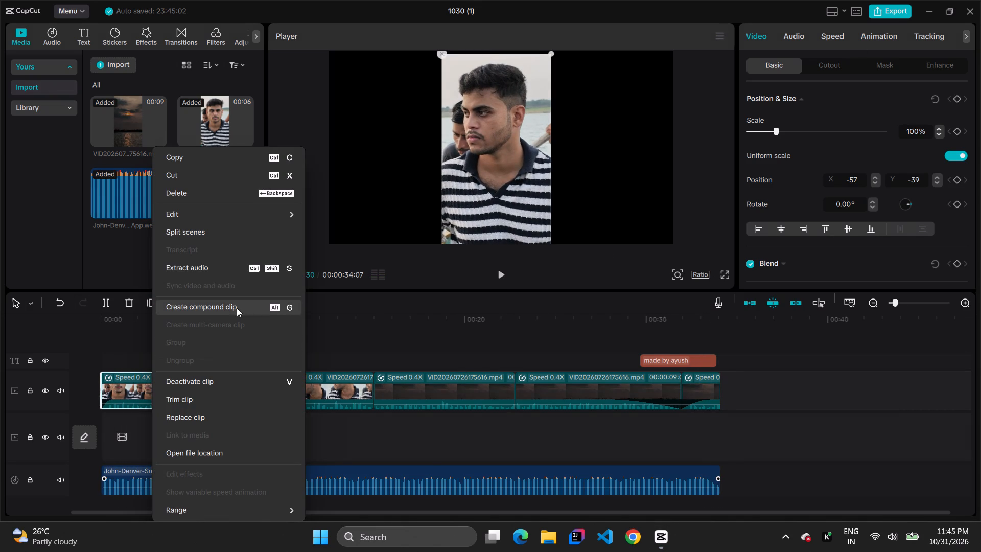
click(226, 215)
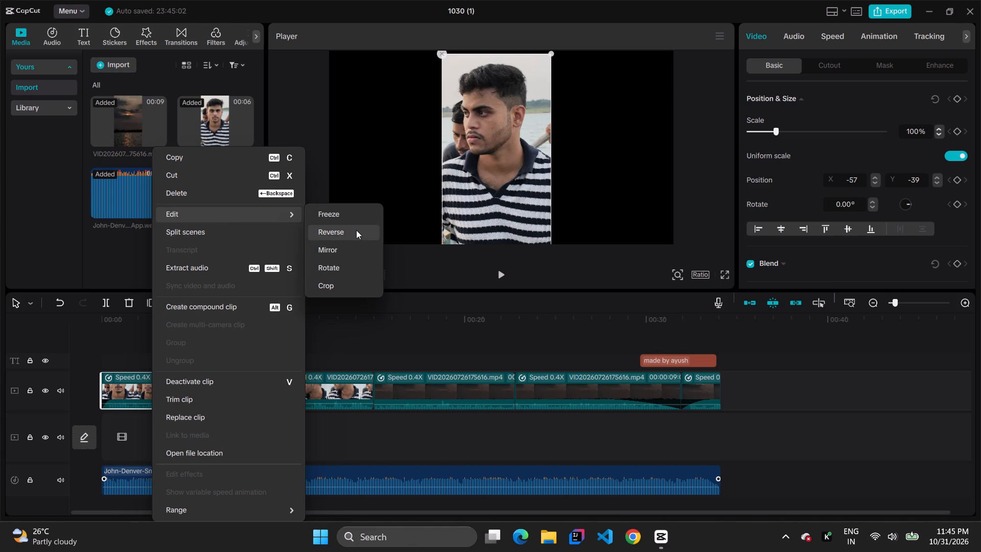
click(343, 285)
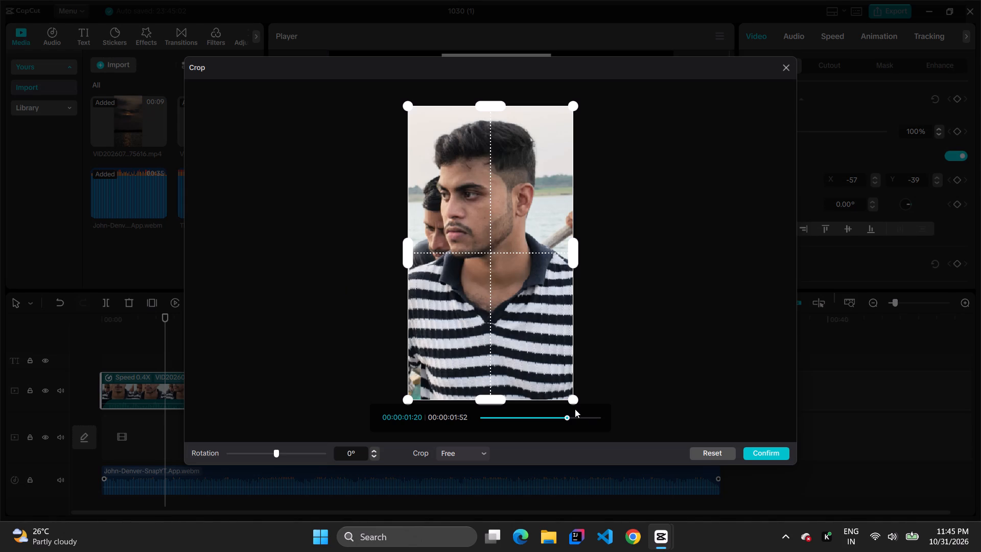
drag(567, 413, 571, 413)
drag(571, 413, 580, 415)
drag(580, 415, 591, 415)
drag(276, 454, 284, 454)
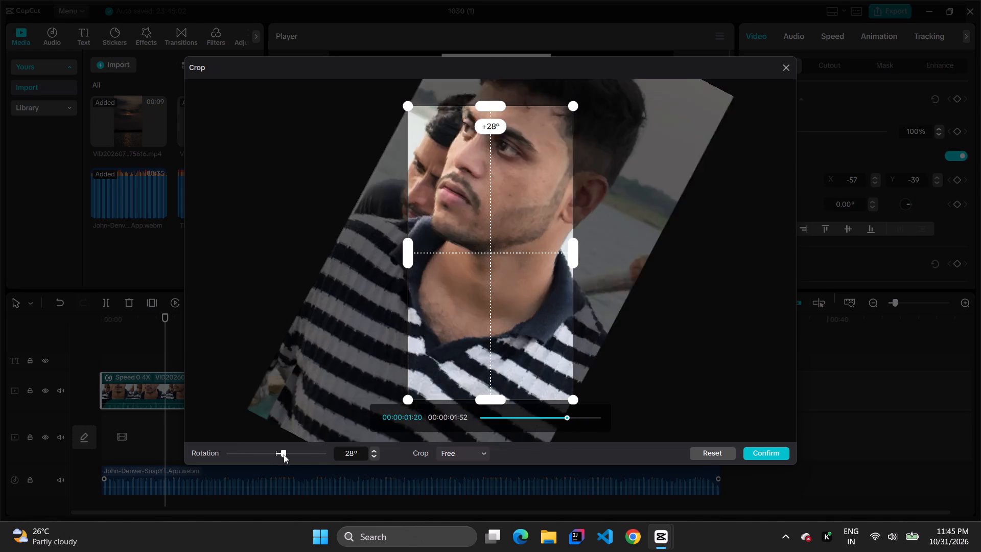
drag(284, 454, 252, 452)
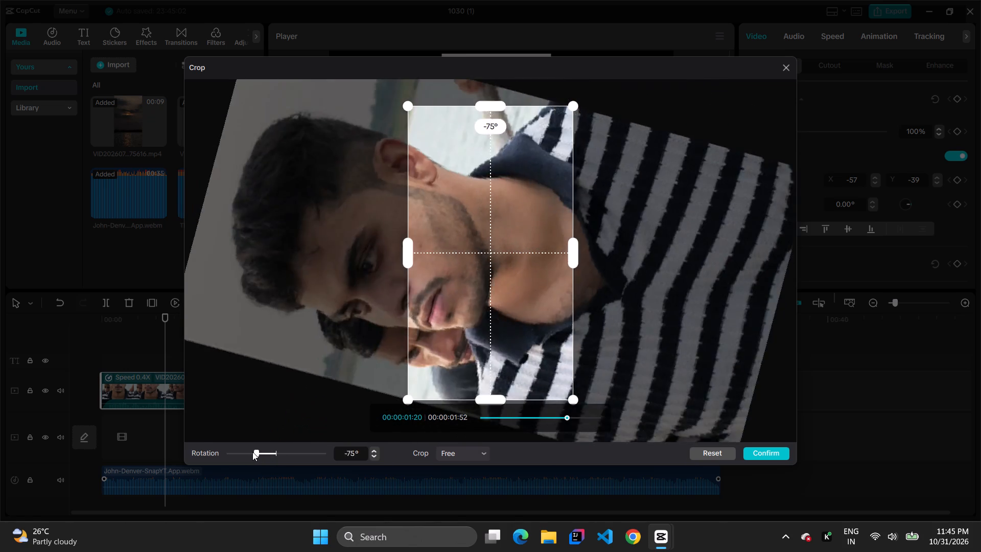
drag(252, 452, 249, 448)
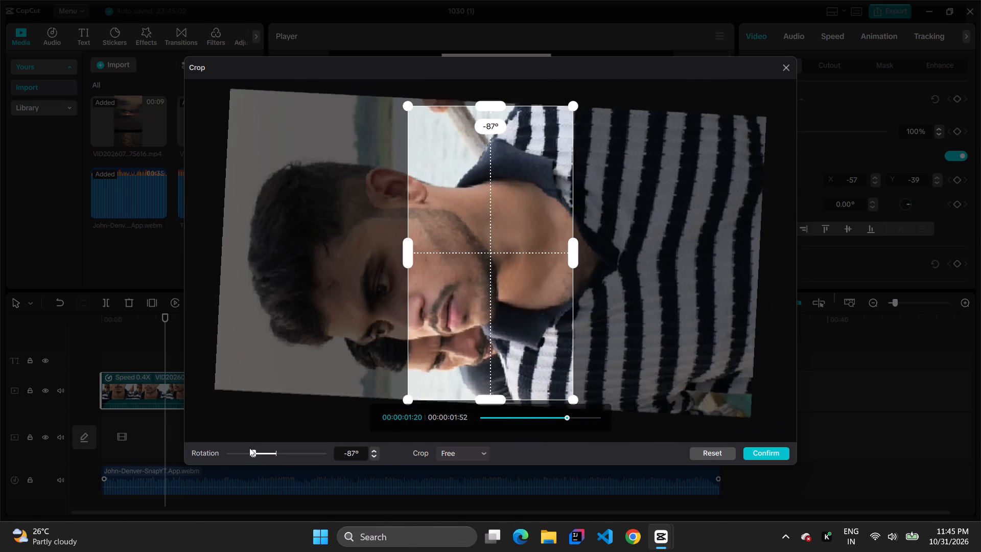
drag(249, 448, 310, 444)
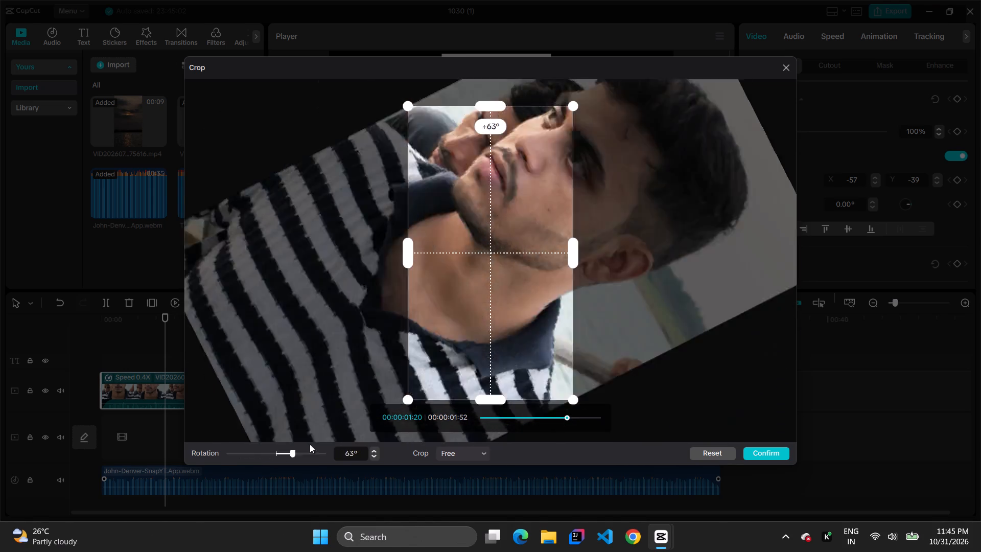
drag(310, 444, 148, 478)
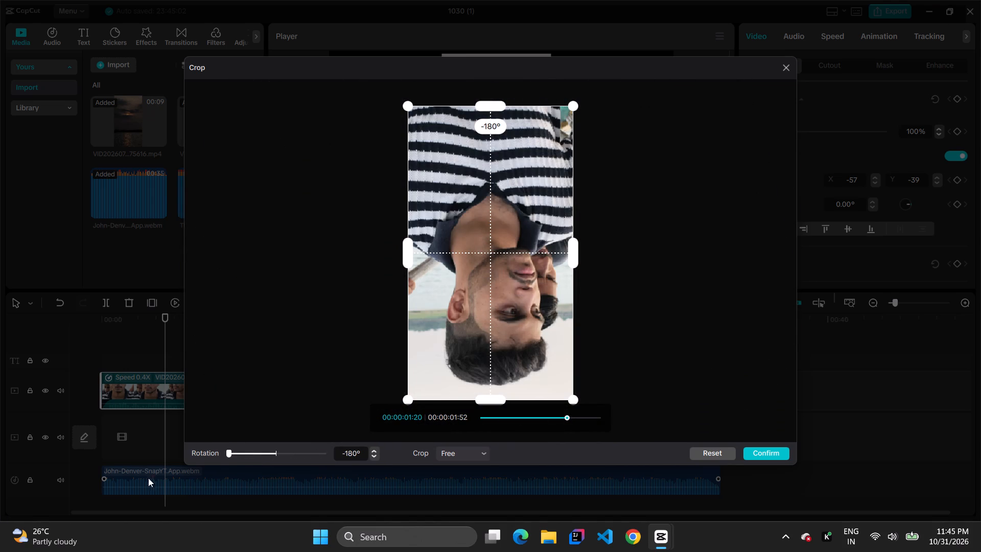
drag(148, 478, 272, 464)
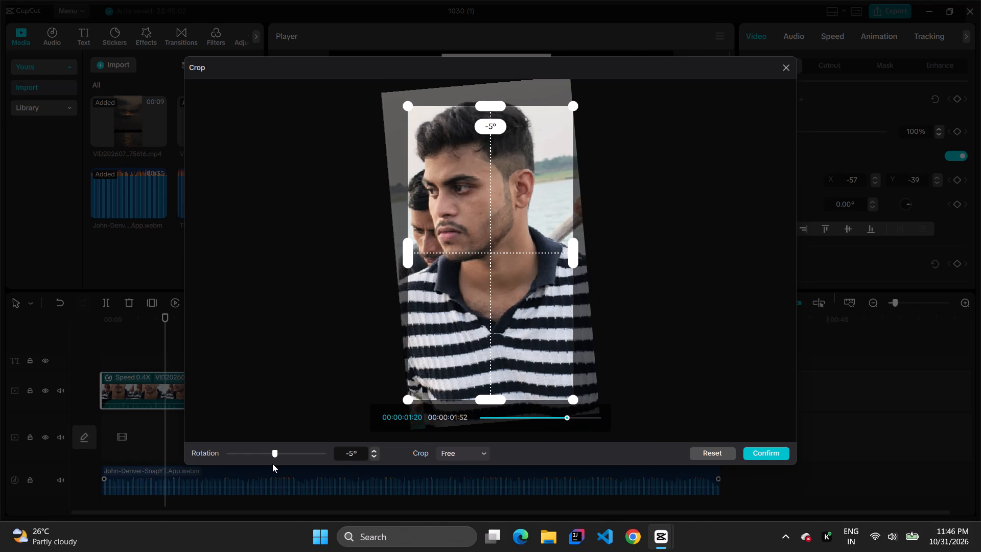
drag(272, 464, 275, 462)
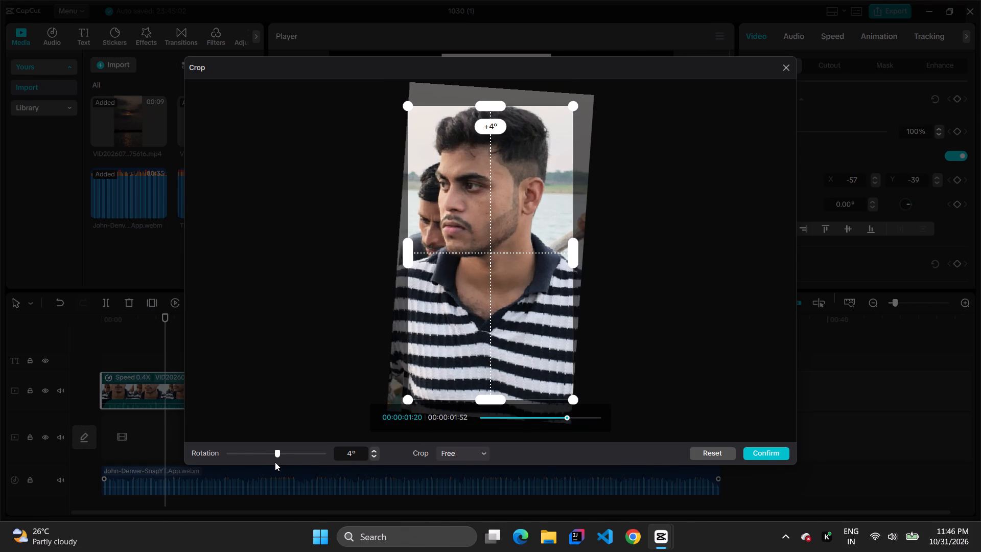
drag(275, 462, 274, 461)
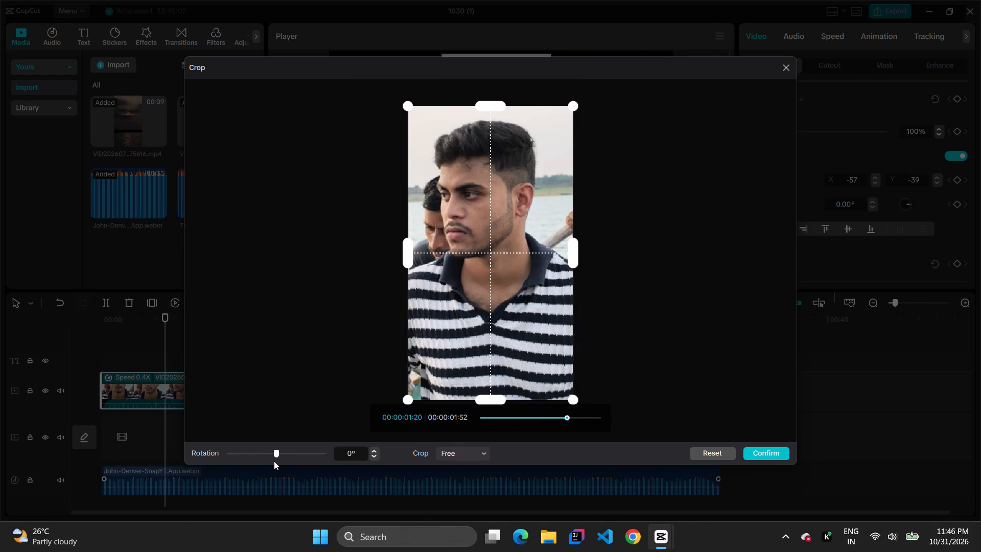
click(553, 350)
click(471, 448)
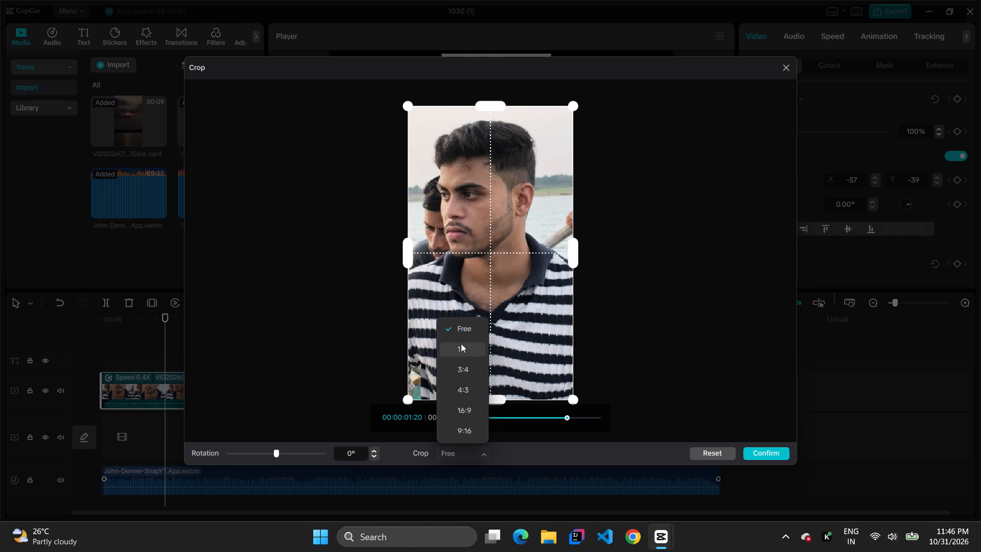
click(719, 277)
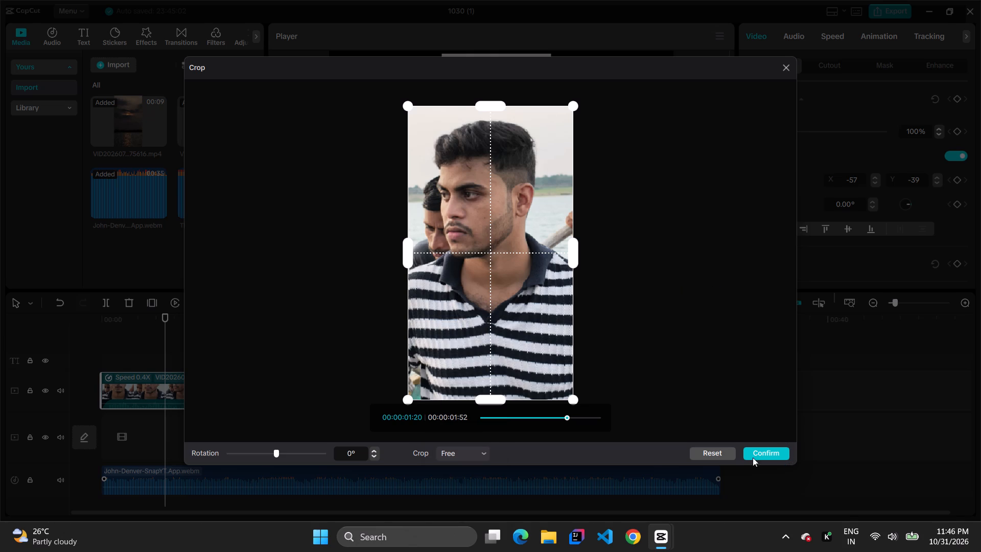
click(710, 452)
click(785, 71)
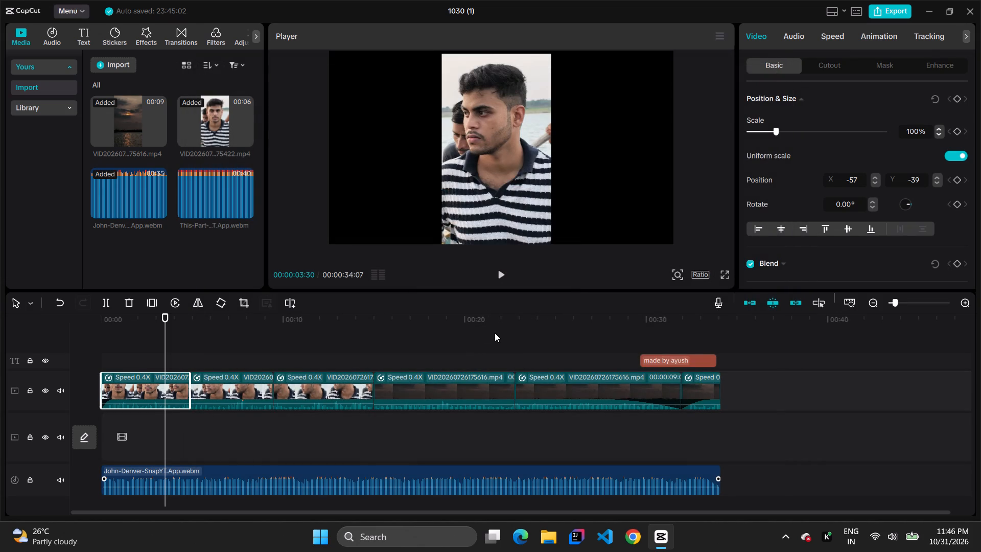
Play the timeline from the first clip through to the closing section to check the "made by ayush" text.
key(space)
click(653, 246)
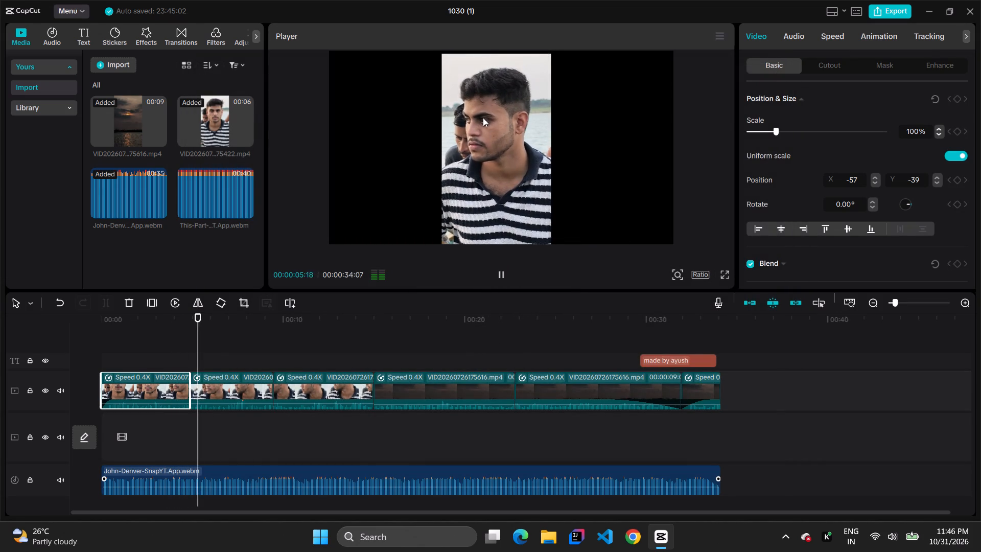
click(480, 113)
key(space)
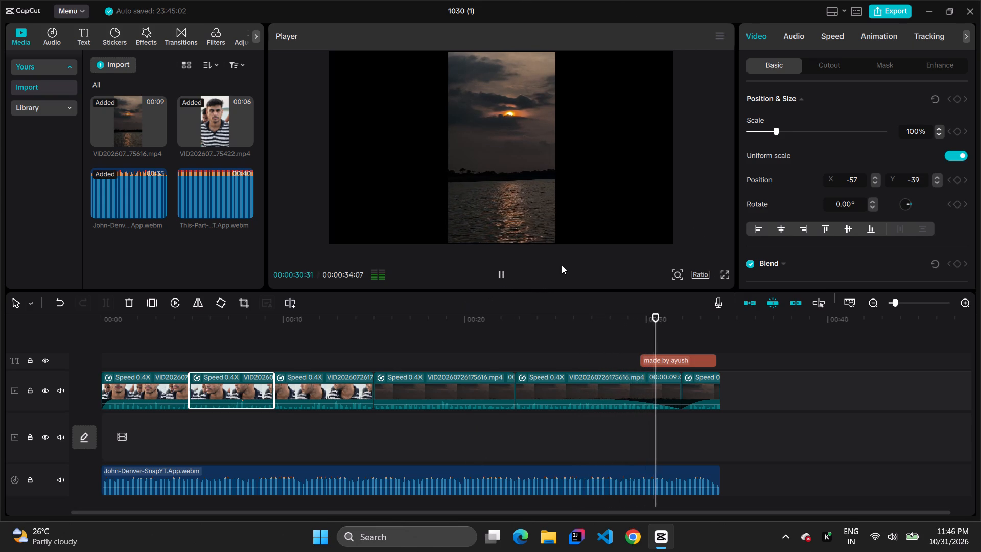
key(space)
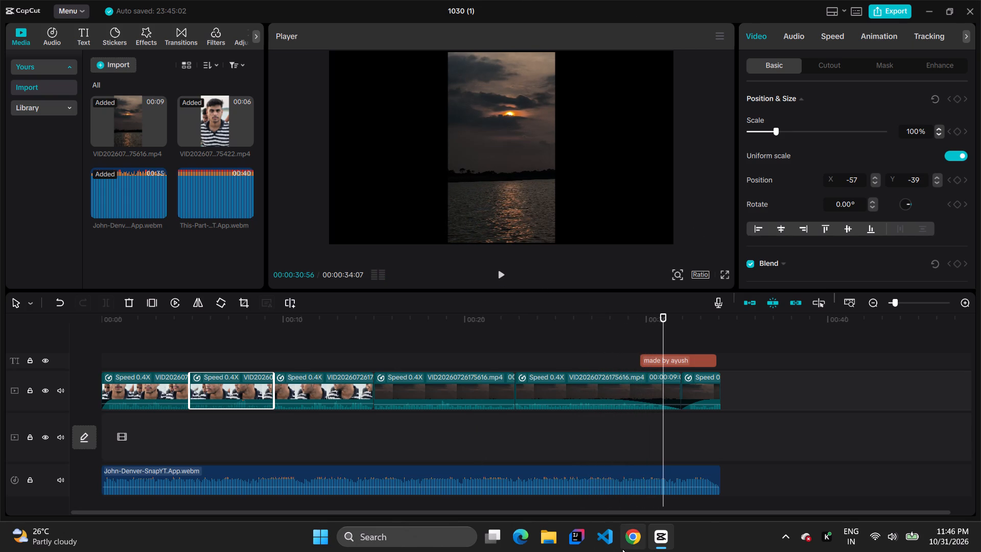
Open Google Chrome with the Work profile, search Google for canva, and maximize the browser window.
double_click(622, 549)
click(397, 349)
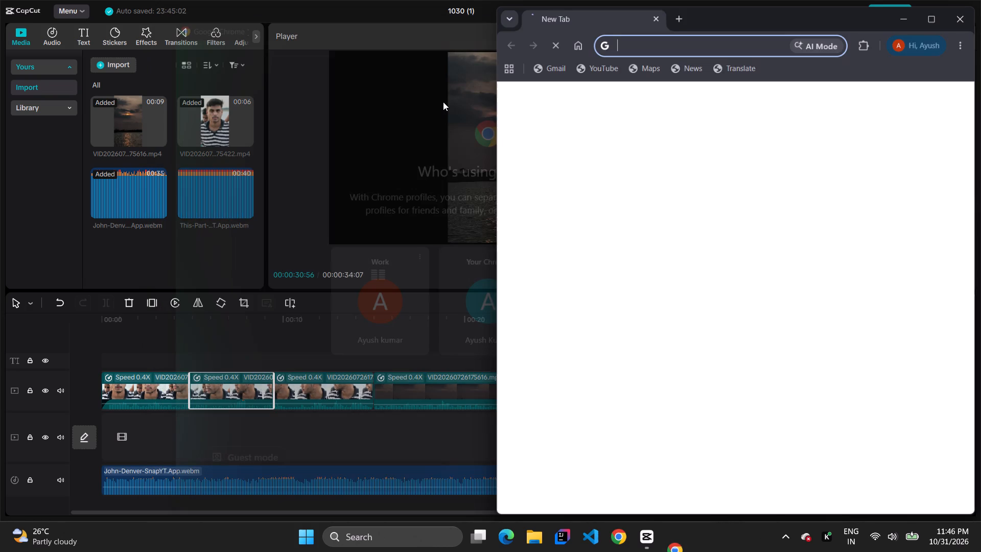
text(ca)
text(nva)
key(Return)
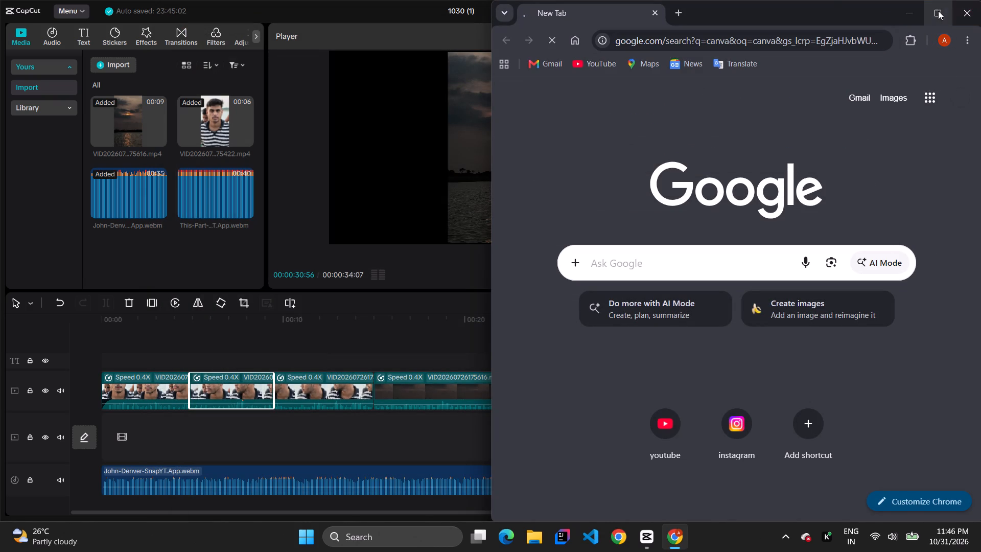
click(938, 11)
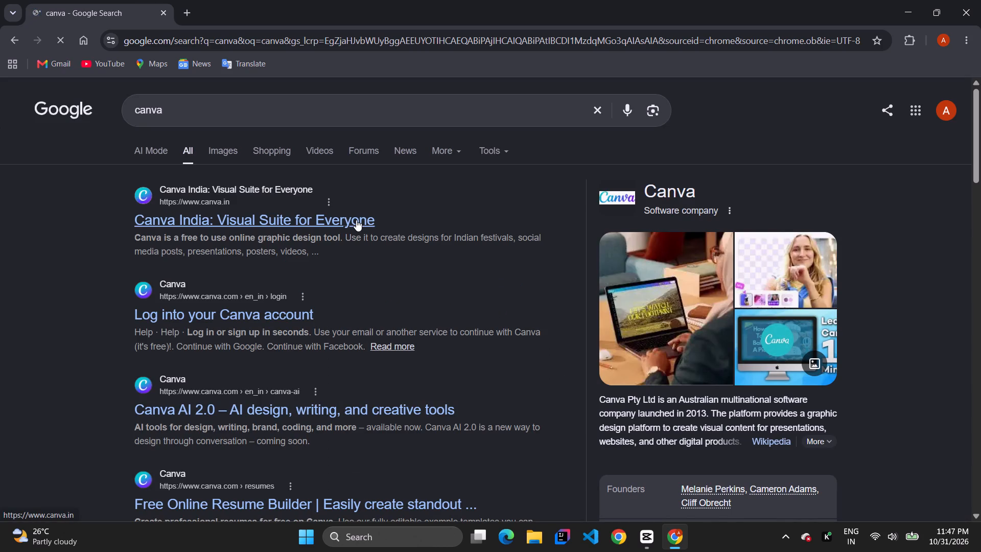
Open the Canva India: Visual Suite for Everyone website from the search results.
click(356, 220)
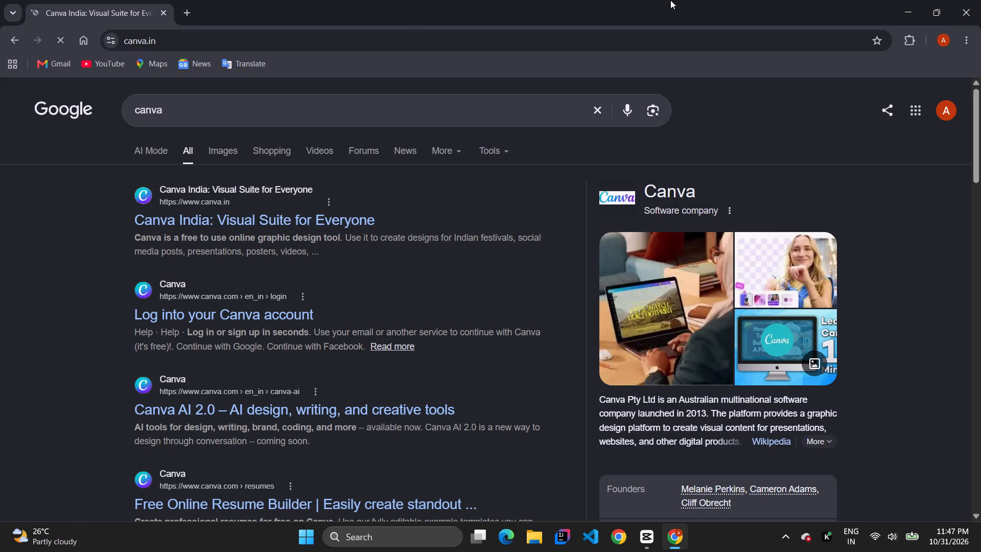
Look through the Canva homepage, from the main banner to the section on tools to create like a pro.
scroll(540, 262, down, 3)
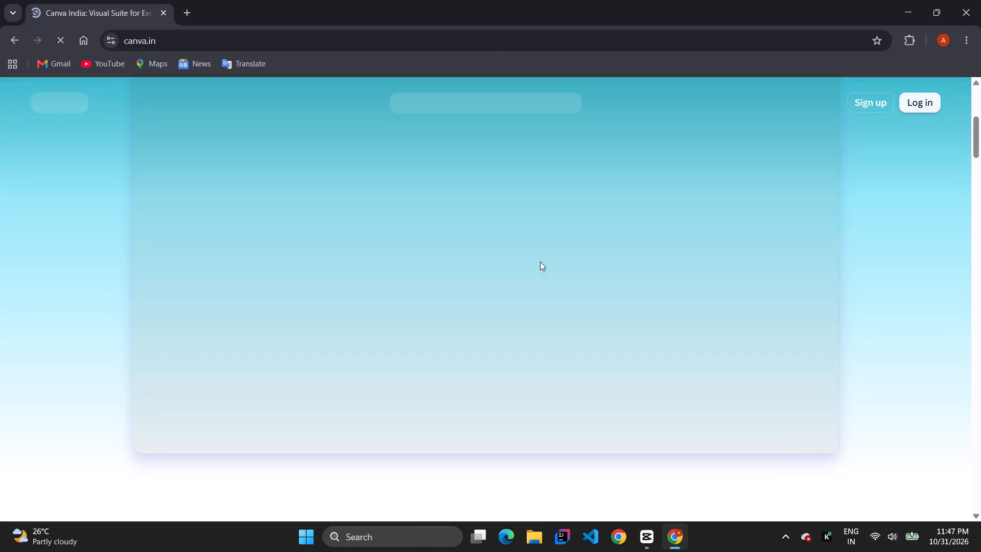
scroll(540, 262, down, 7)
scroll(540, 262, up, 11)
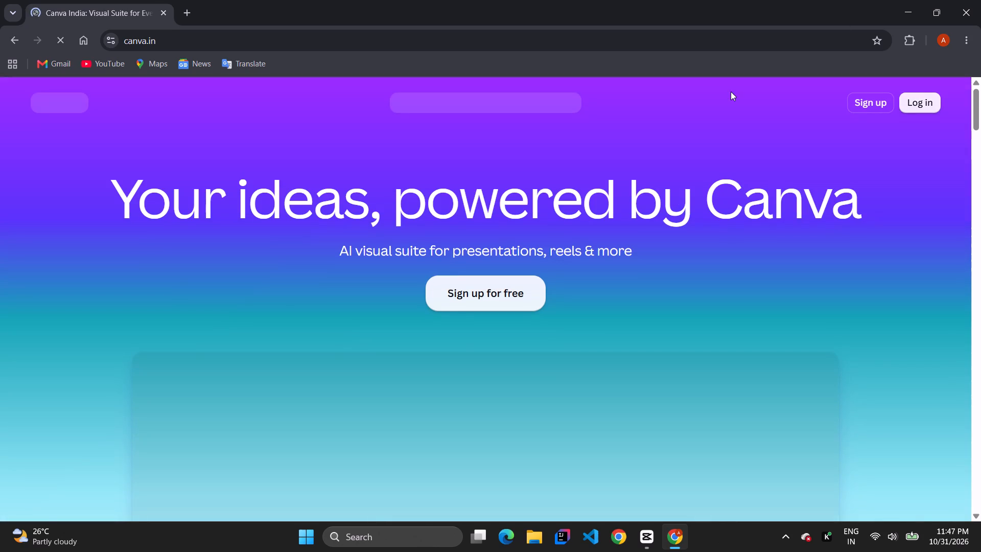
scroll(442, 267, down, 3)
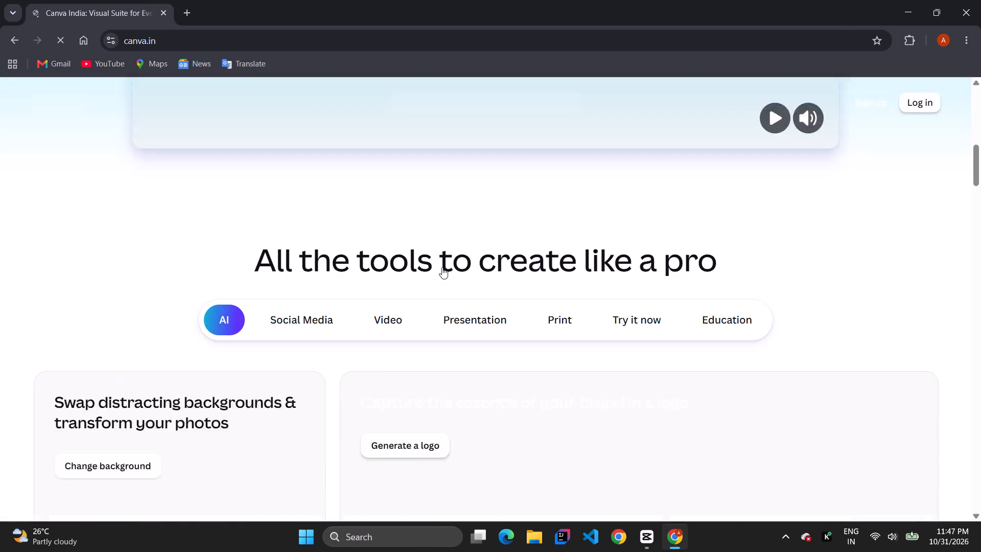
scroll(442, 267, down, 8)
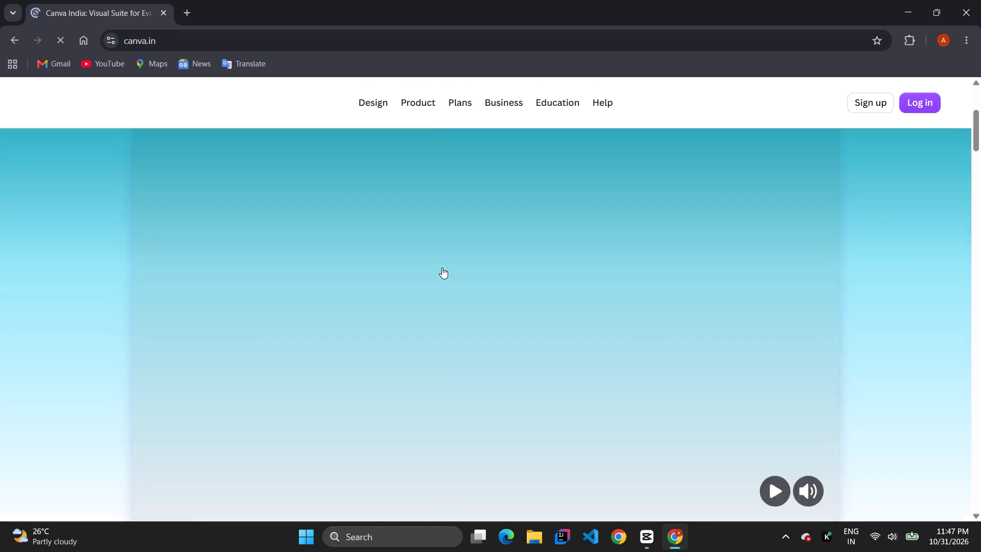
scroll(694, 233, up, 5)
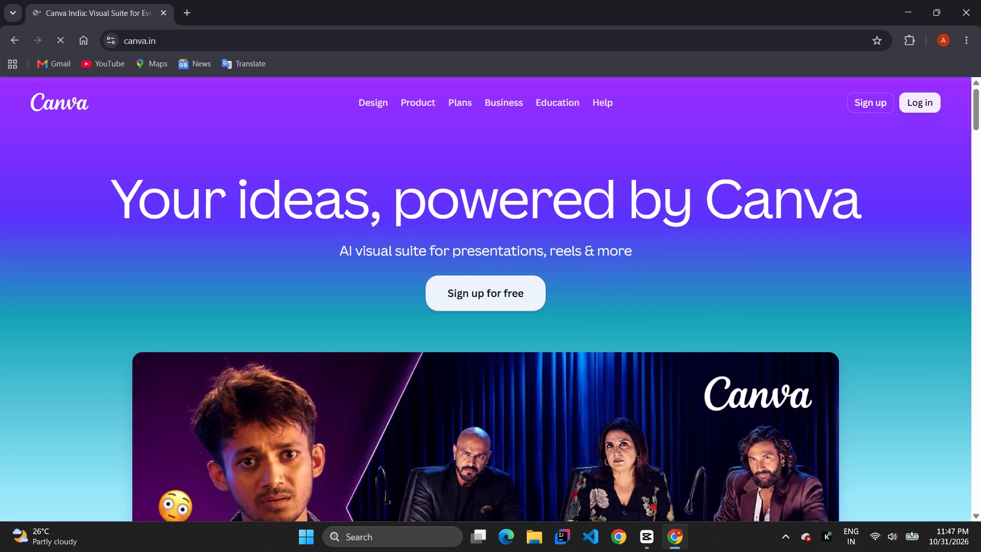
Start logging in to Canva from its homepage.
click(914, 103)
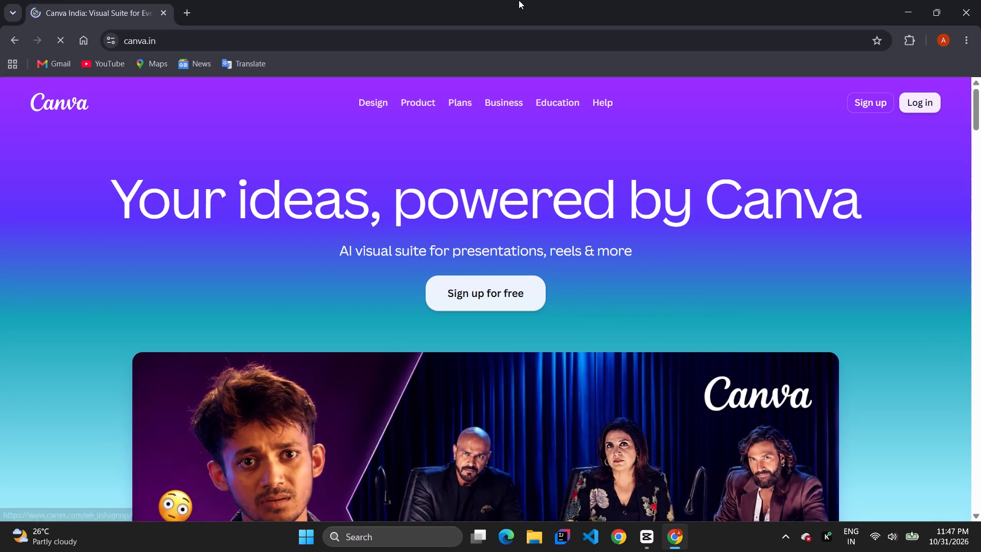
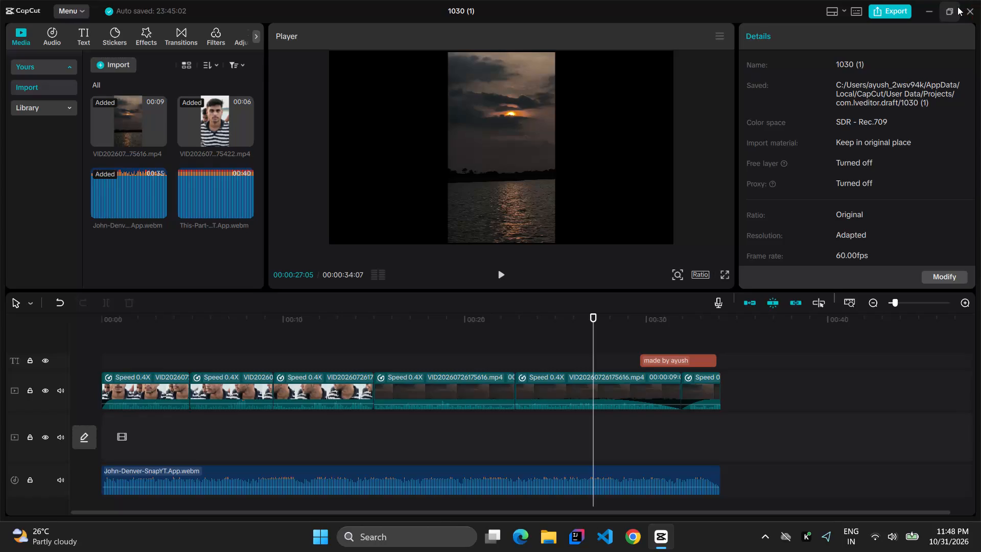
Close the 1030 (1) project and create a new, empty video project.
click(975, 13)
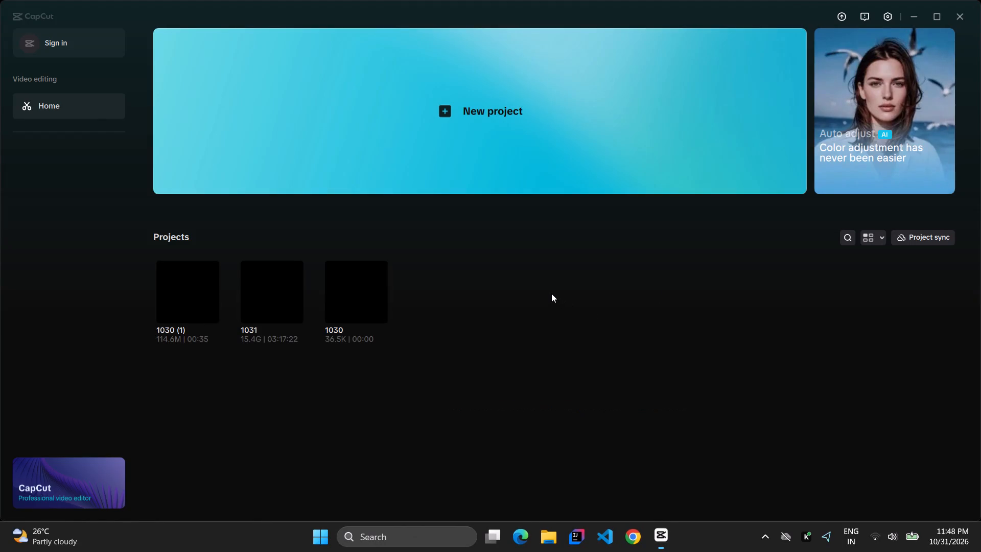
click(551, 293)
click(561, 36)
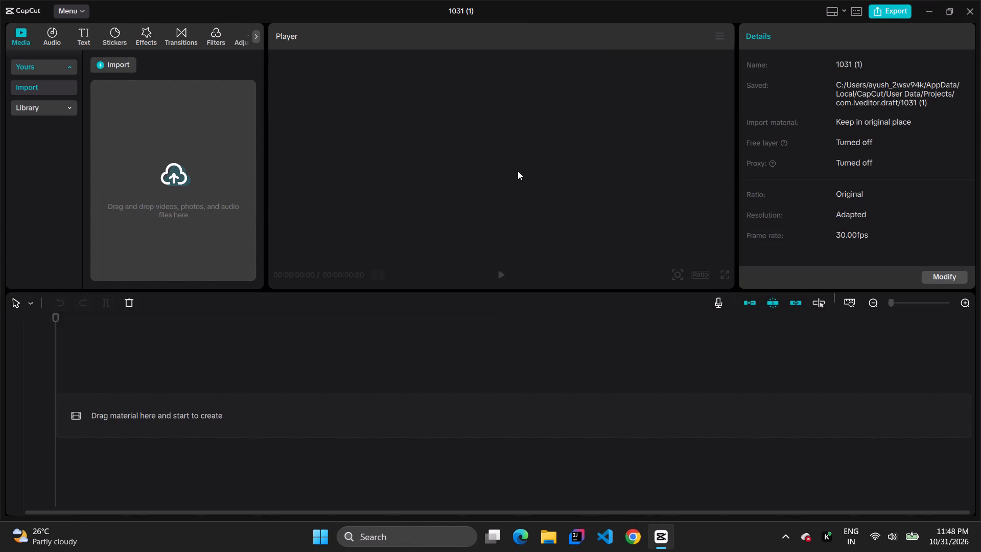
Import 02-heritage.png into the new project from the Benaras_Tourism_Screenshots folder in Downloads.
click(179, 183)
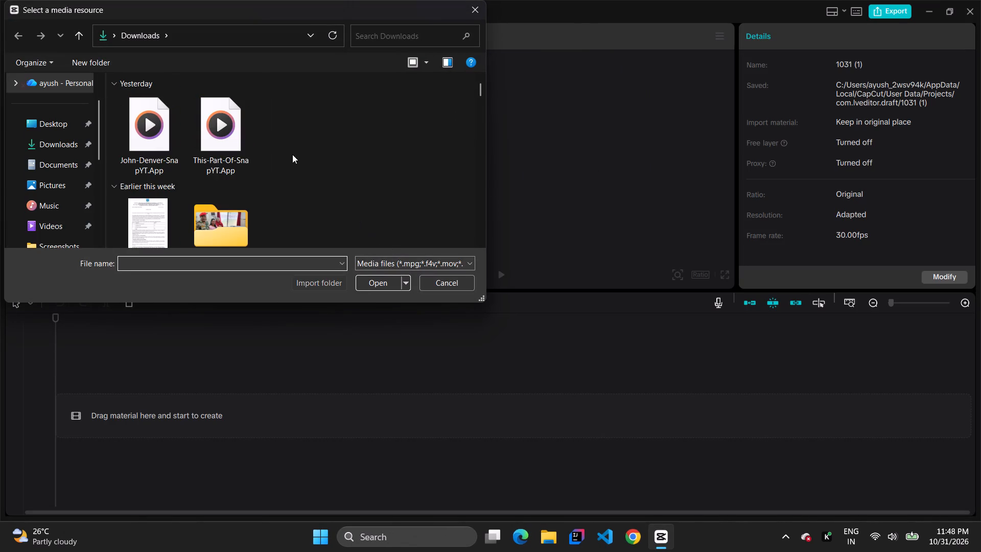
scroll(267, 131, down, 1)
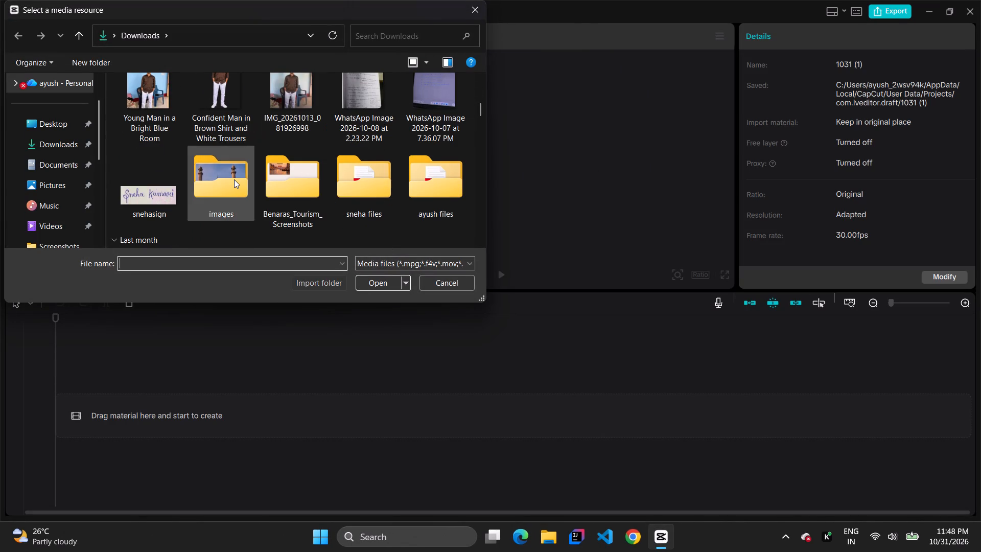
double_click(271, 118)
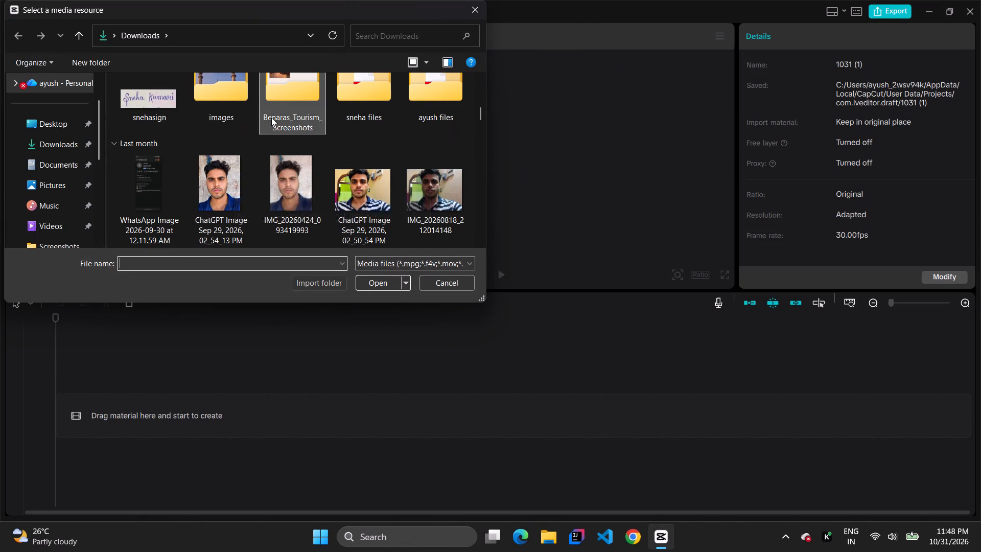
click(261, 132)
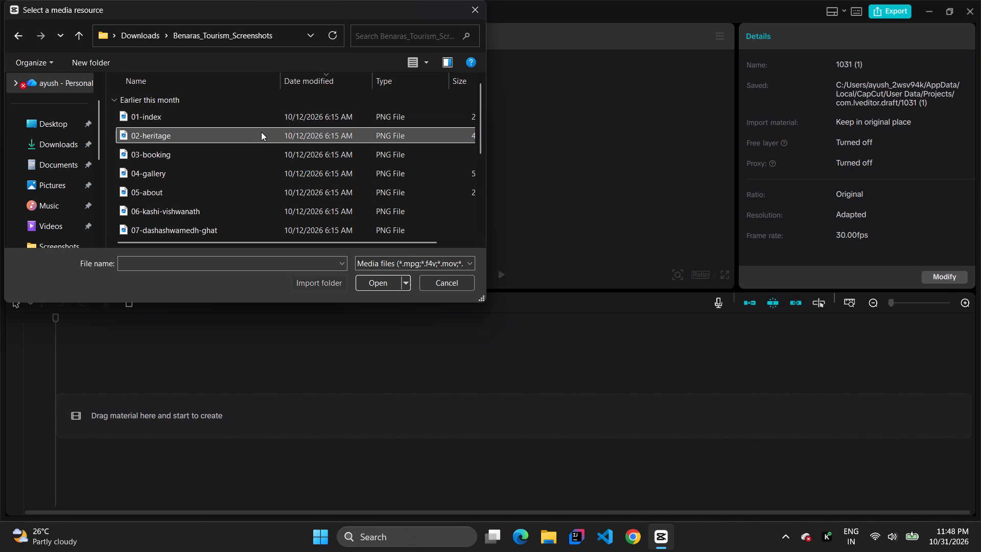
click(384, 284)
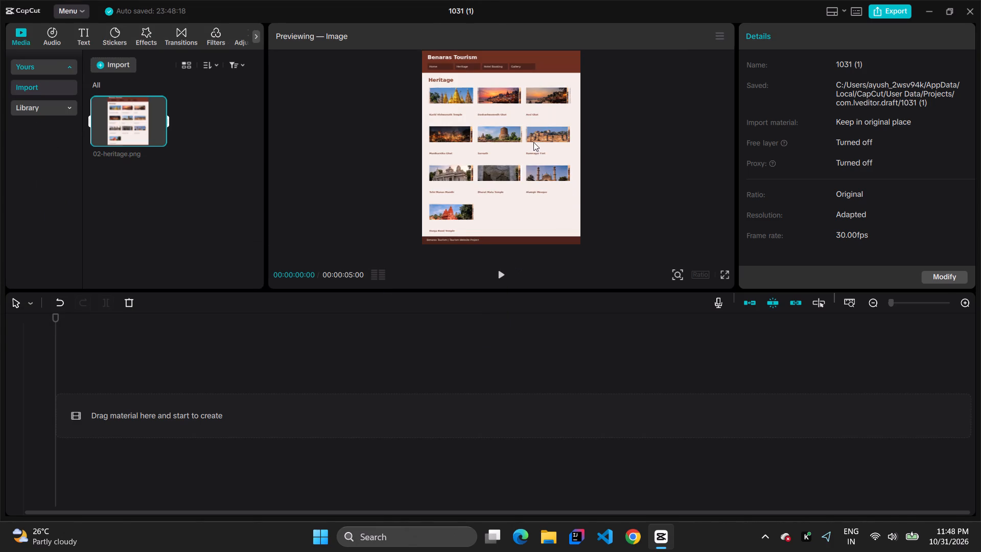
Place the imported 02-heritage.png at the start of the empty timeline.
ctrl+scroll(530, 140, up, 6)
scroll(530, 140, up, 1)
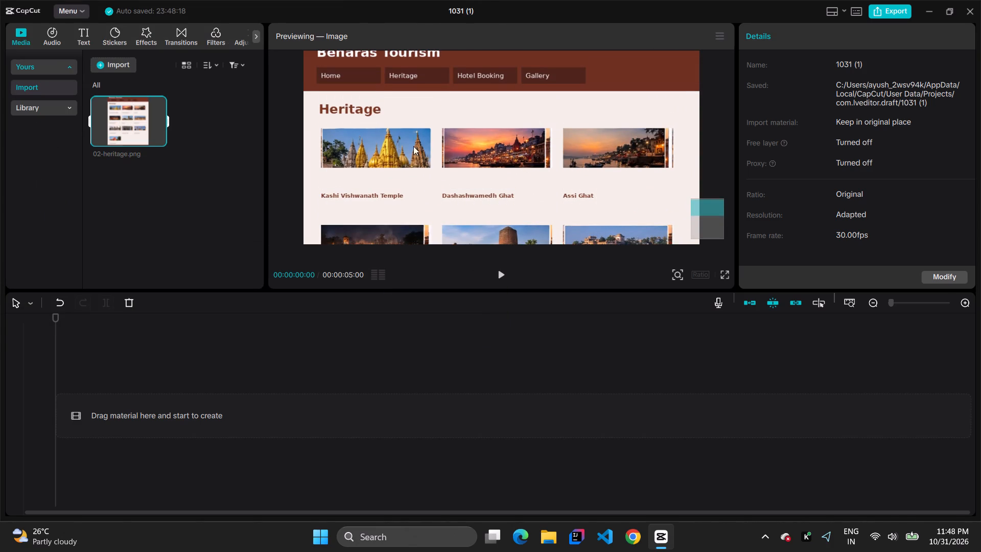
click(354, 152)
drag(156, 111, 127, 116)
drag(127, 116, 131, 388)
drag(174, 410, 175, 341)
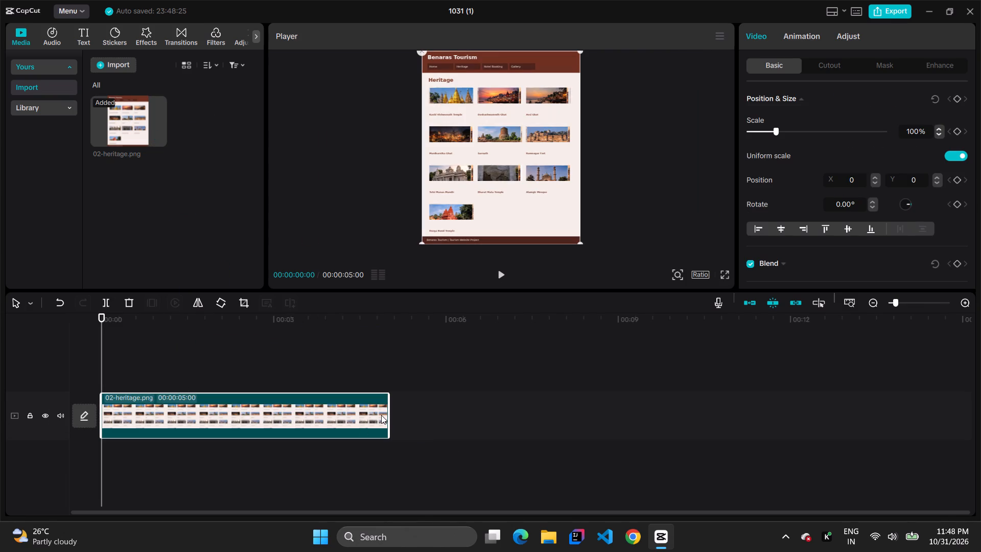
Play part of the 02-heritage.png clip and extend it on the timeline to about 00:00:14:16.
click(503, 273)
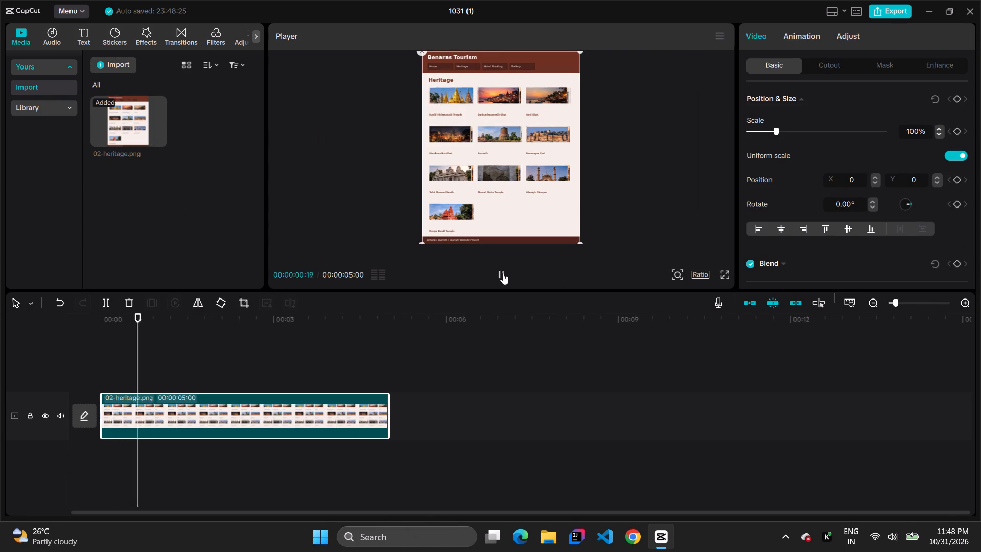
key(space)
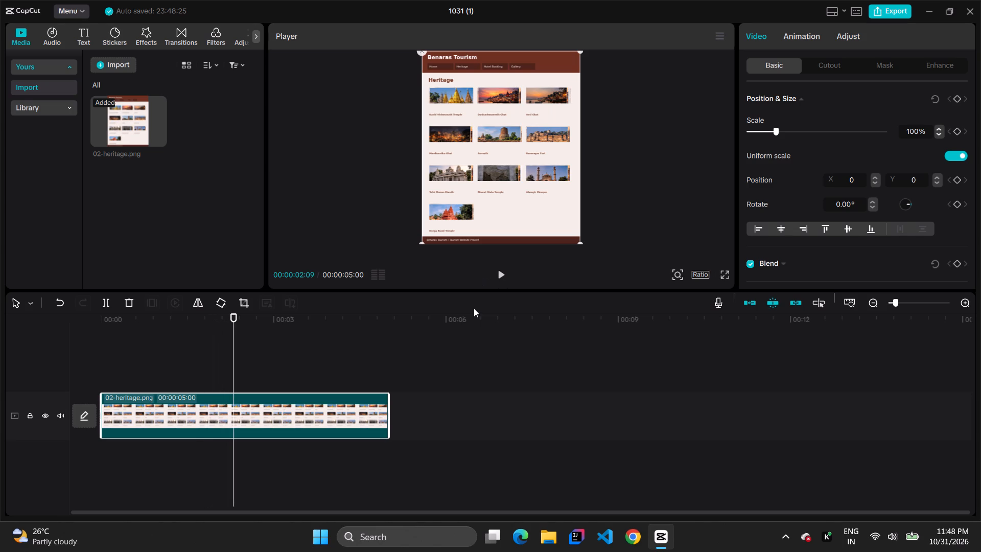
drag(389, 418, 933, 388)
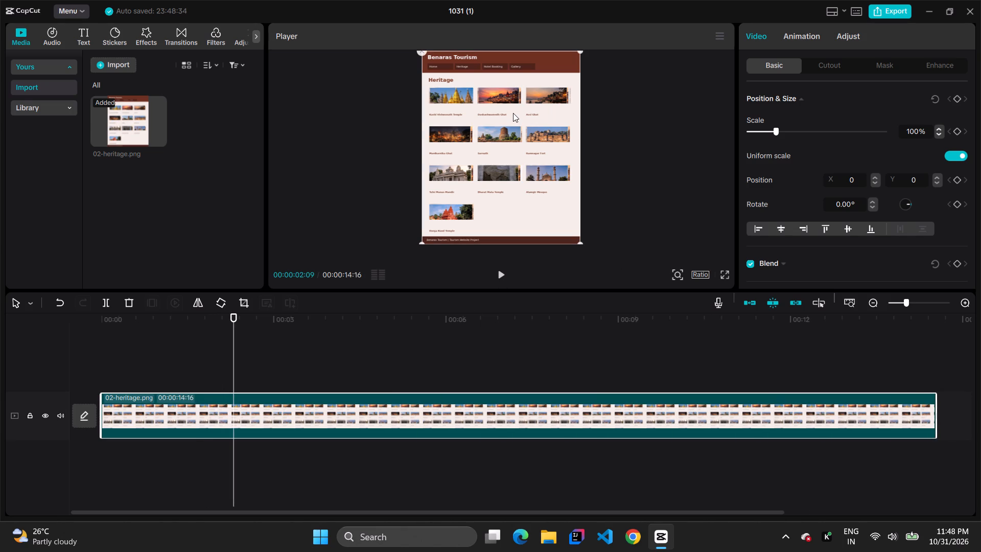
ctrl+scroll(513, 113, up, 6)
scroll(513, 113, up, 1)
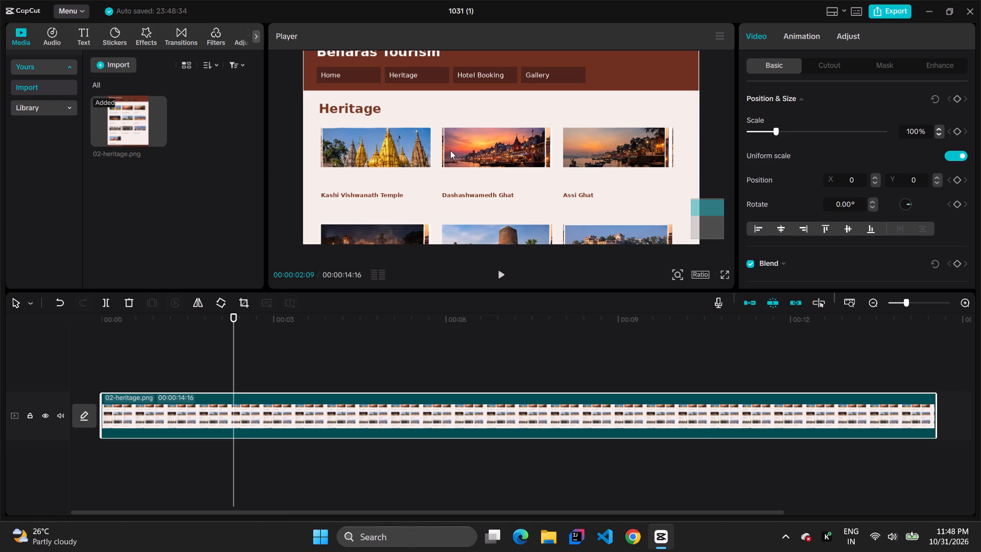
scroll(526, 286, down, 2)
Close the heritage image project and open the existing project 1030.
click(980, 3)
click(976, 1)
click(971, 20)
click(466, 281)
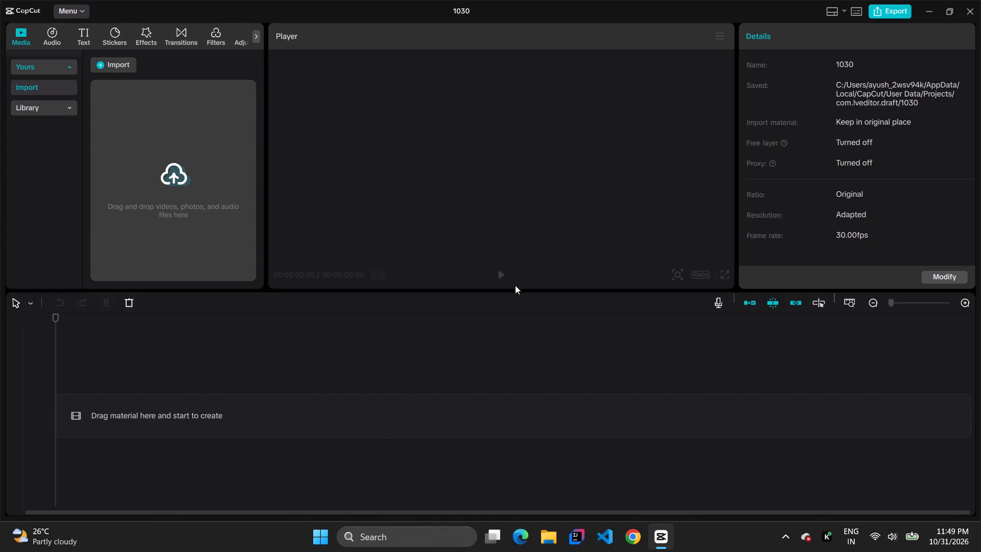
Open Google Chrome with the Work profile and search Google for photo editing.
click(635, 525)
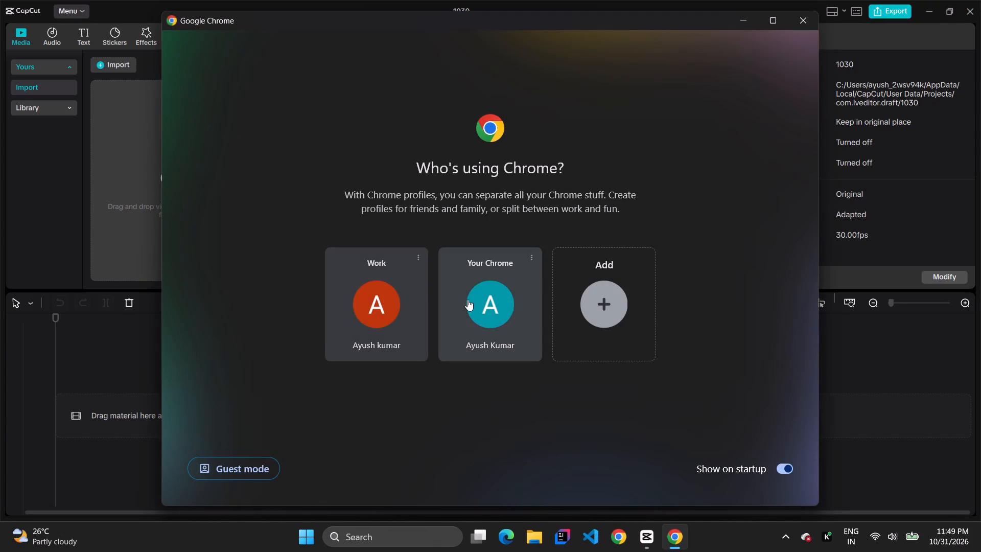
click(380, 303)
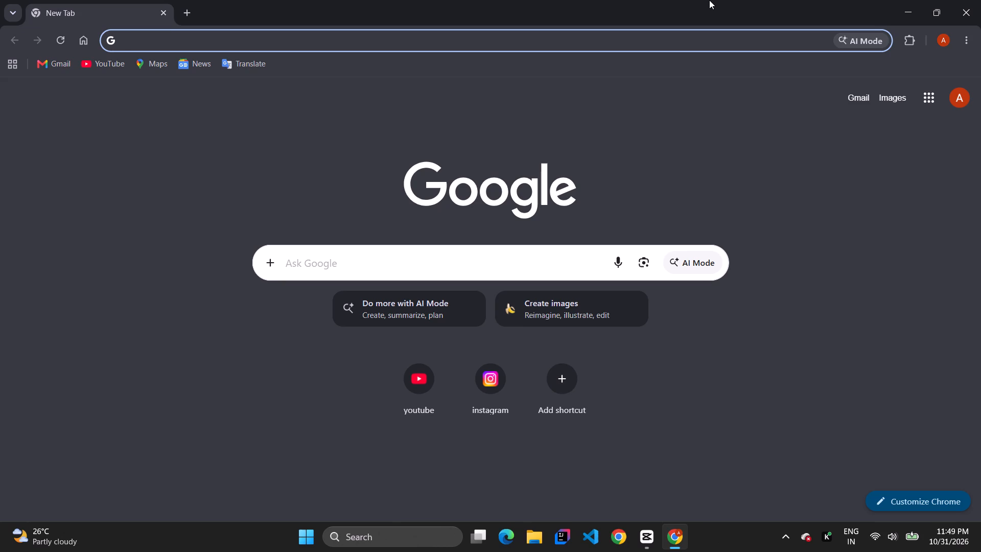
text(photo editing)
key(Return)
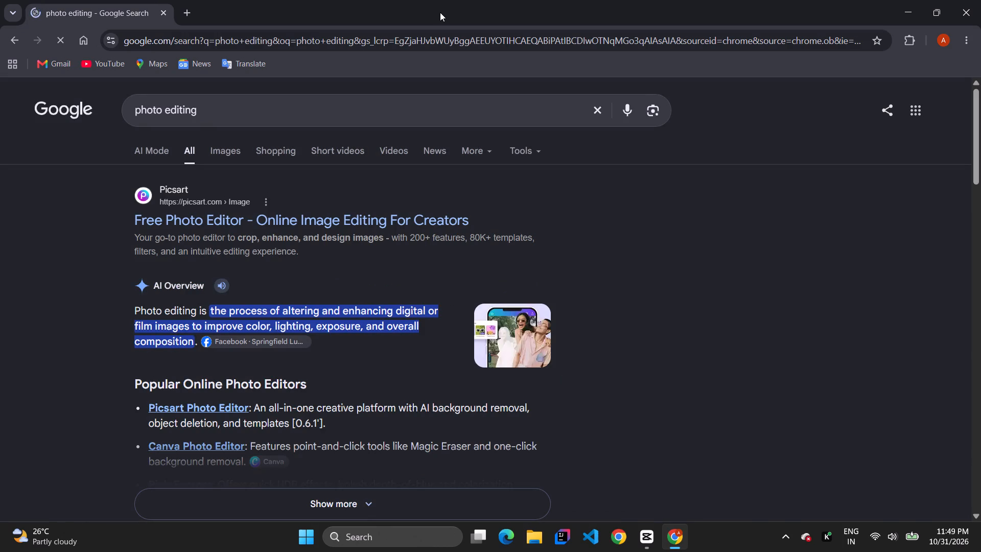
Open Picsart's Free Photo Editor page from the search results.
click(338, 223)
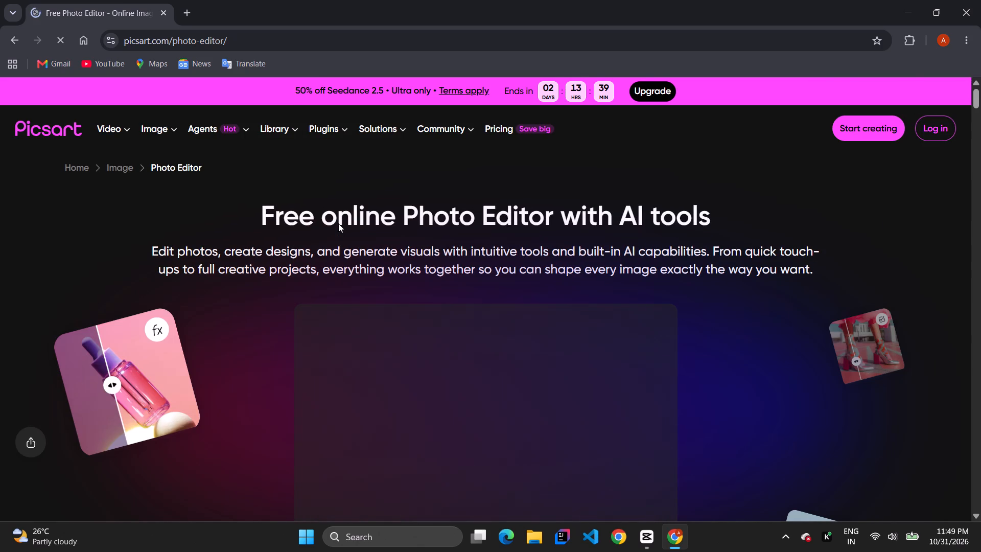
Look through the Picsart Photo Editor page, from the toolkit section to the FAQs and back to the sample photo carousel.
scroll(224, 256, down, 5)
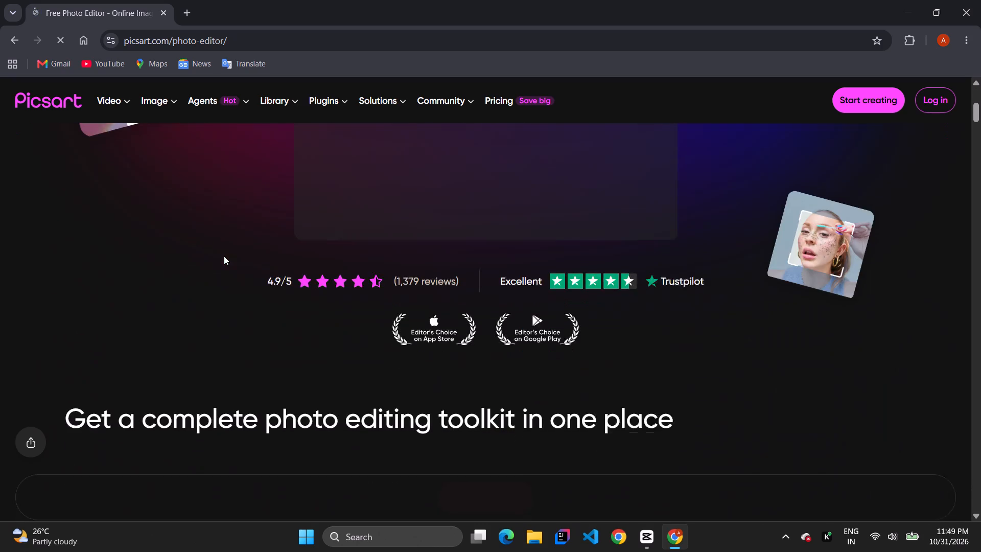
scroll(224, 256, down, 14)
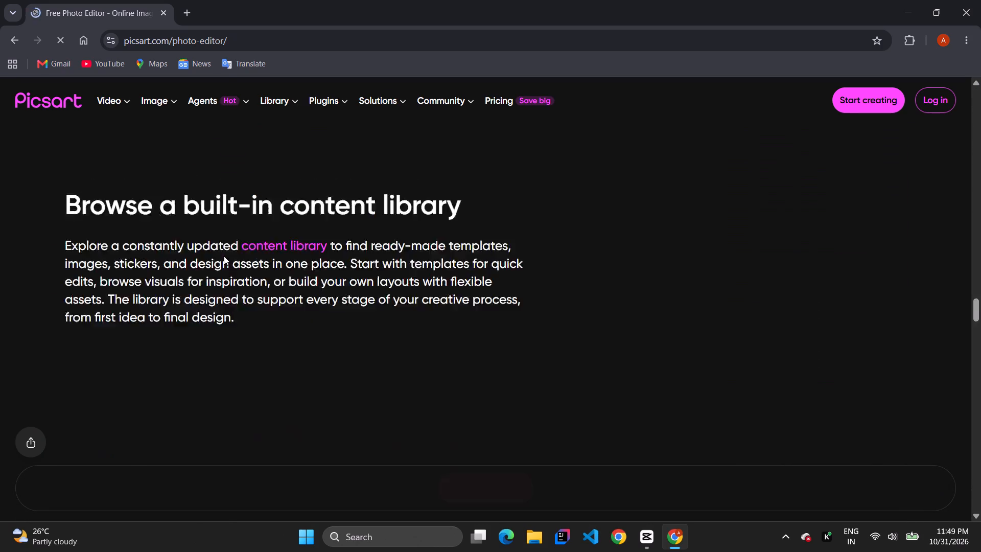
scroll(224, 256, down, 5)
scroll(224, 256, up, 2)
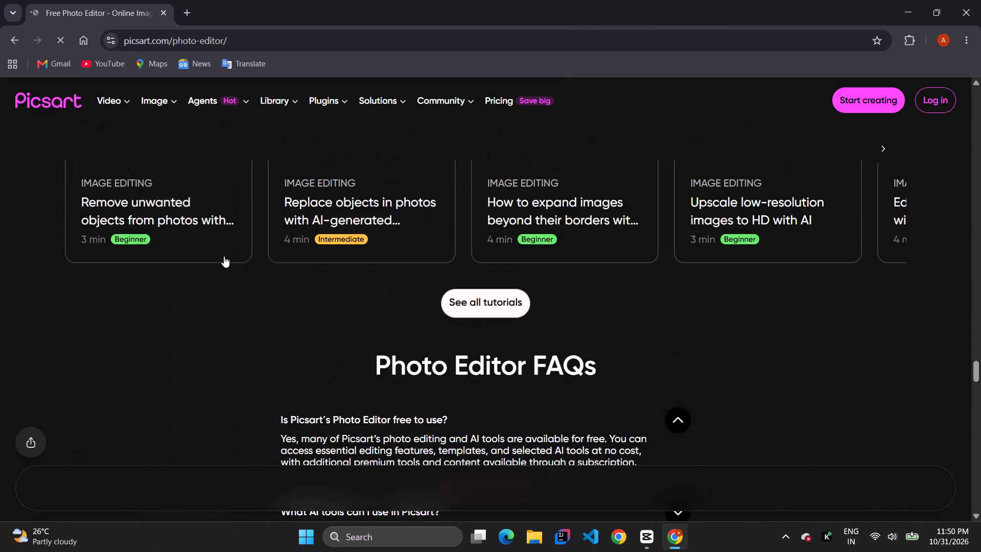
scroll(224, 256, up, 12)
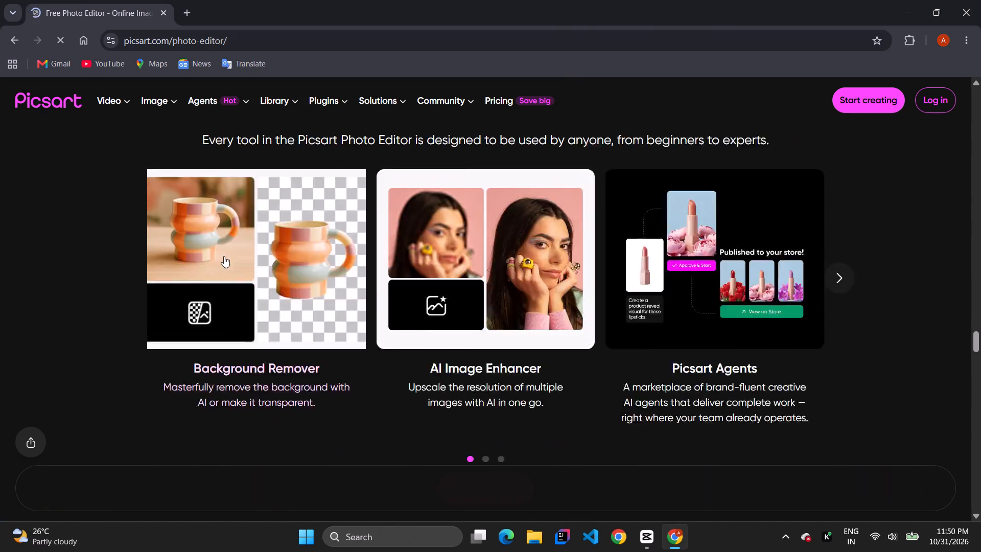
scroll(224, 256, up, 15)
scroll(224, 256, up, 6)
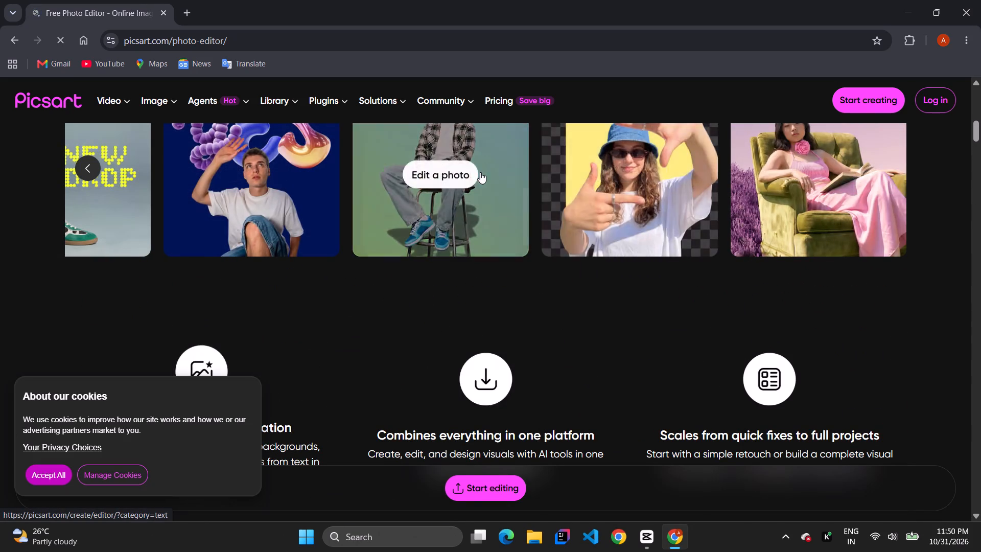
click(83, 171)
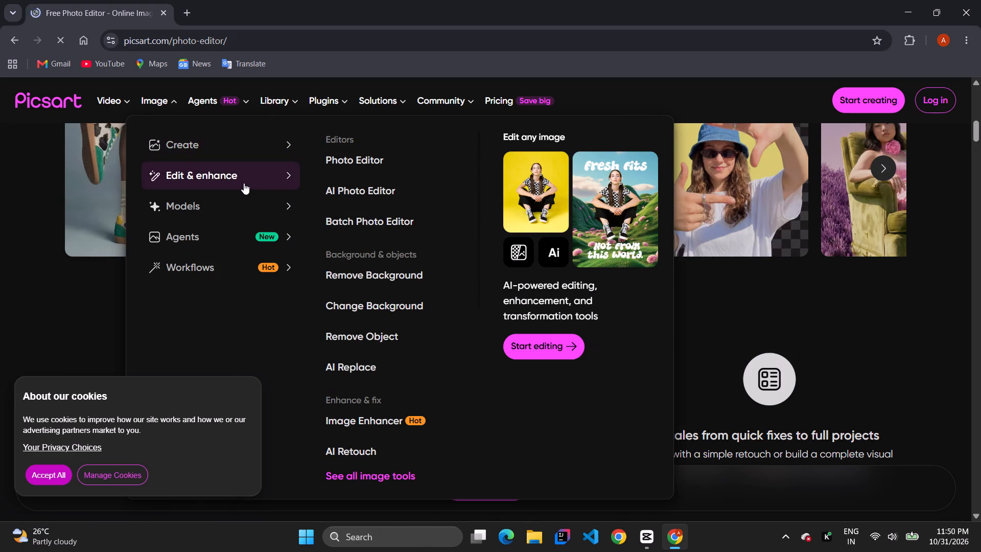
Open the Photo Editor from Picsart's image Edit & enhance tools.
click(376, 153)
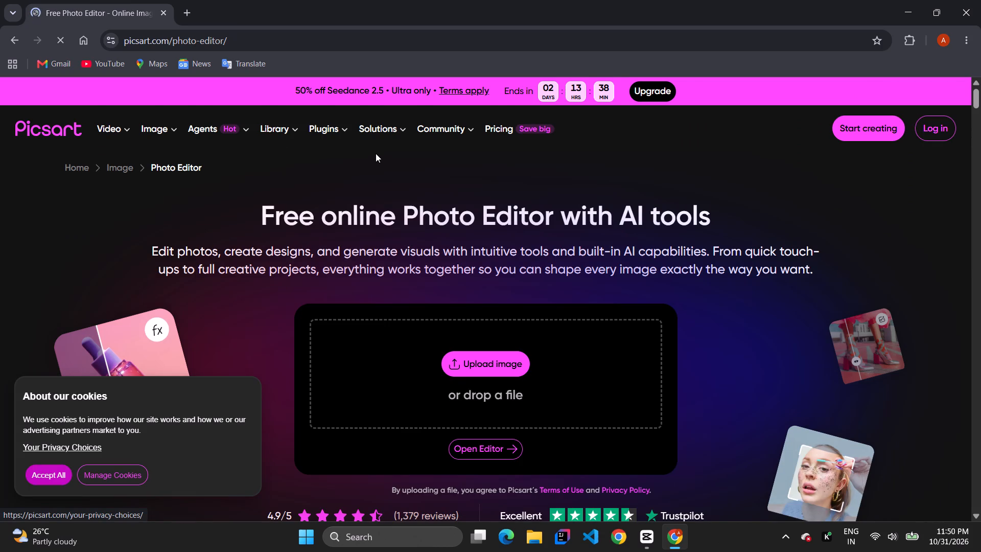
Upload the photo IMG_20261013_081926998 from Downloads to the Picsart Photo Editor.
scroll(376, 153, down, 4)
scroll(376, 153, right, 1)
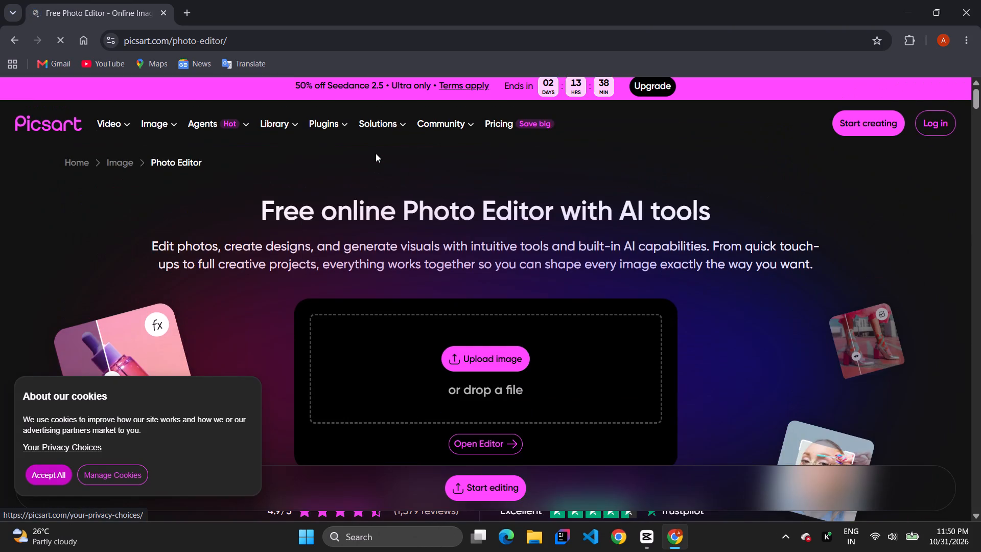
scroll(376, 153, down, 1)
click(476, 293)
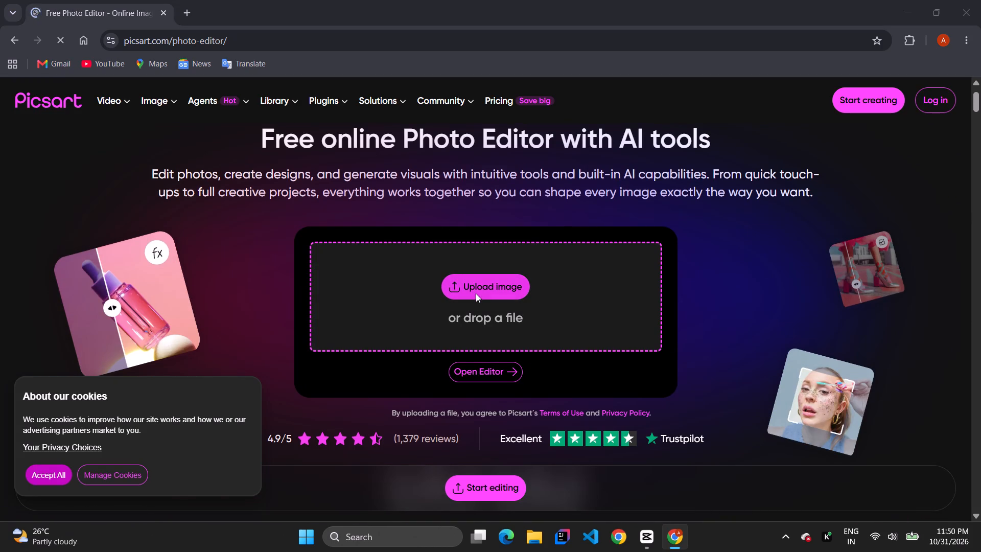
scroll(617, 196, down, 1)
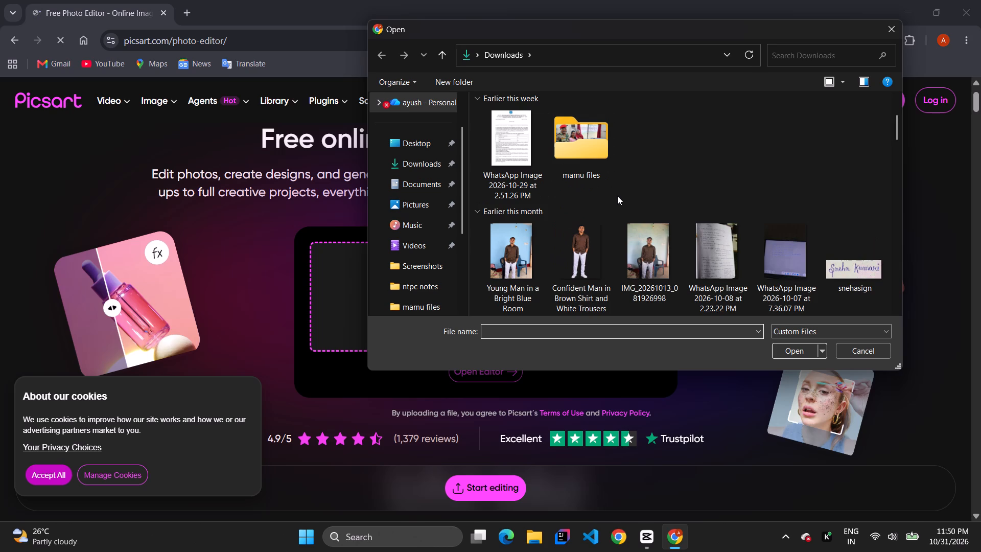
scroll(617, 196, down, 1)
scroll(617, 196, left, 1)
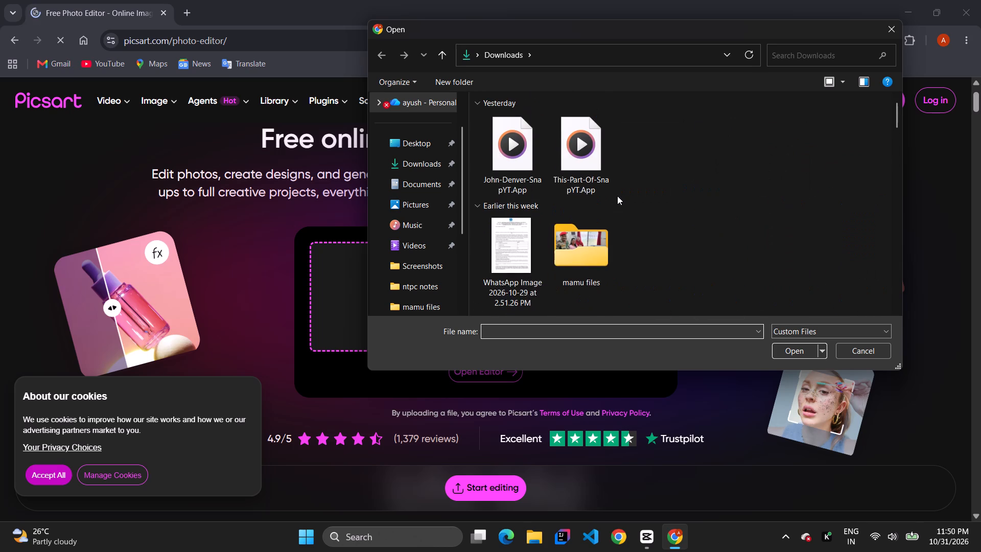
scroll(617, 196, left, 1)
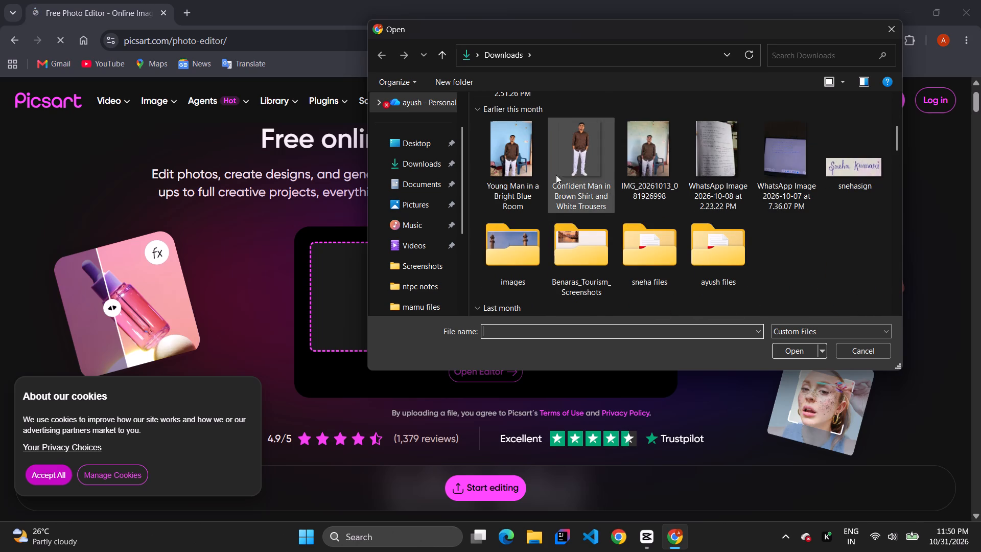
click(505, 165)
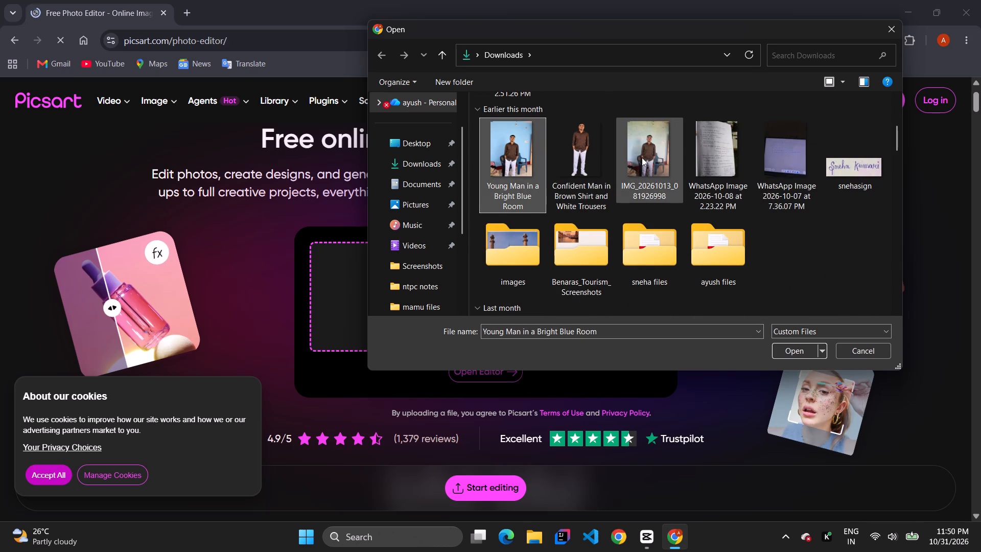
click(642, 157)
click(781, 358)
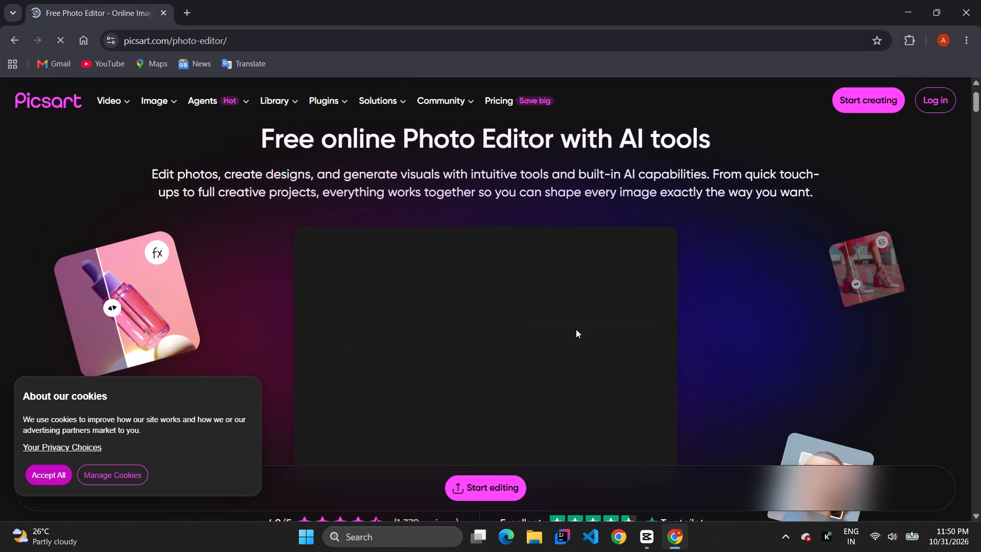
scroll(576, 329, down, 1)
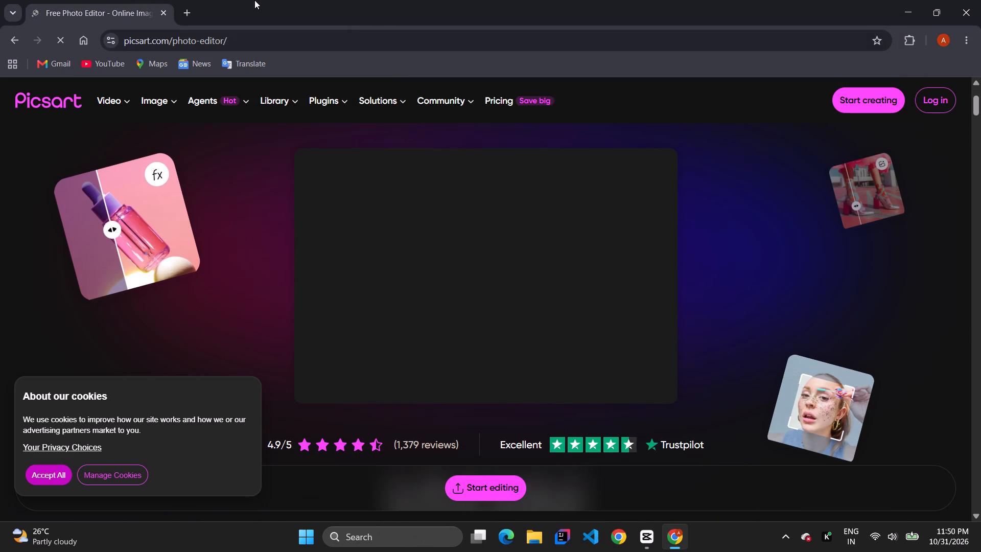
Search Google for net speed test in a new browser tab.
click(198, 2)
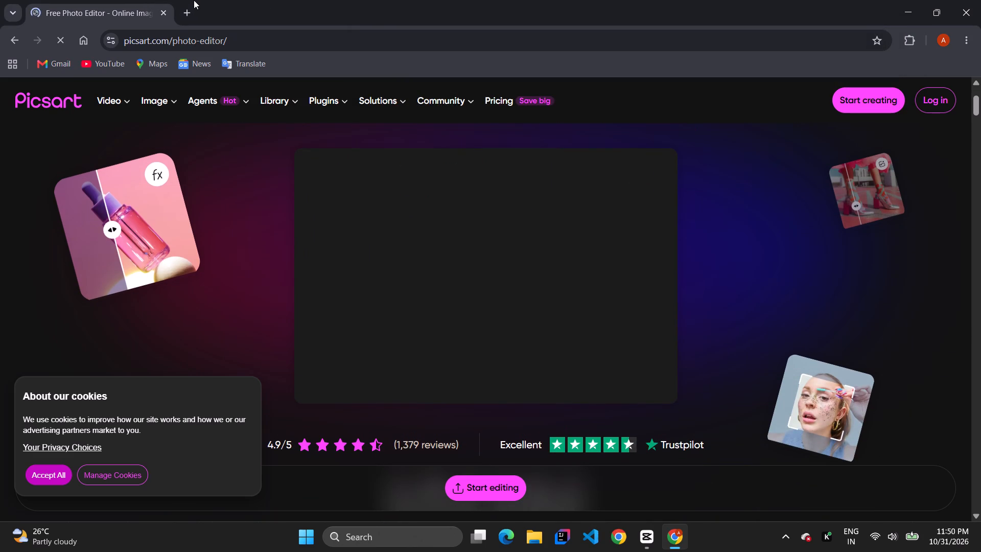
click(189, 0)
text(net)
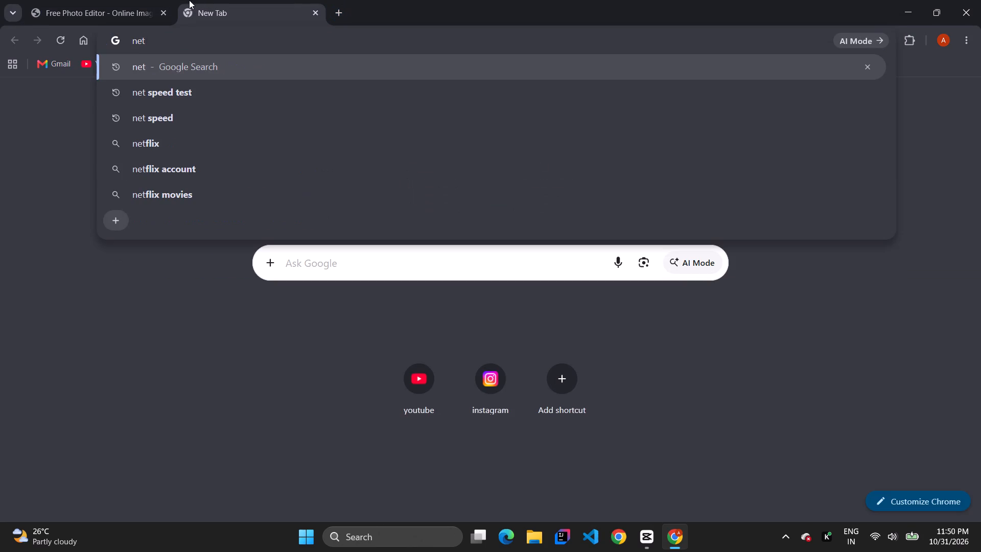
key(space)
text(sp)
key(Return)
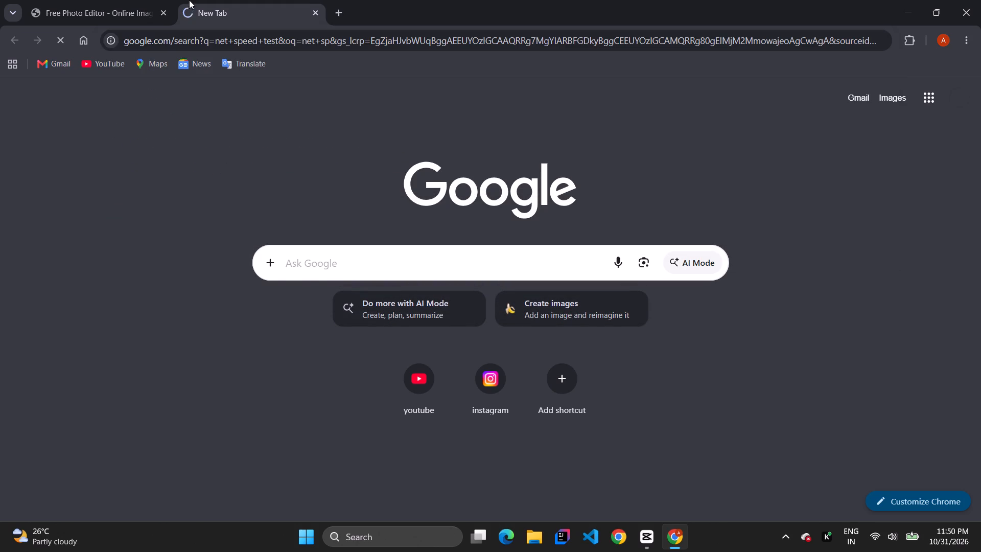
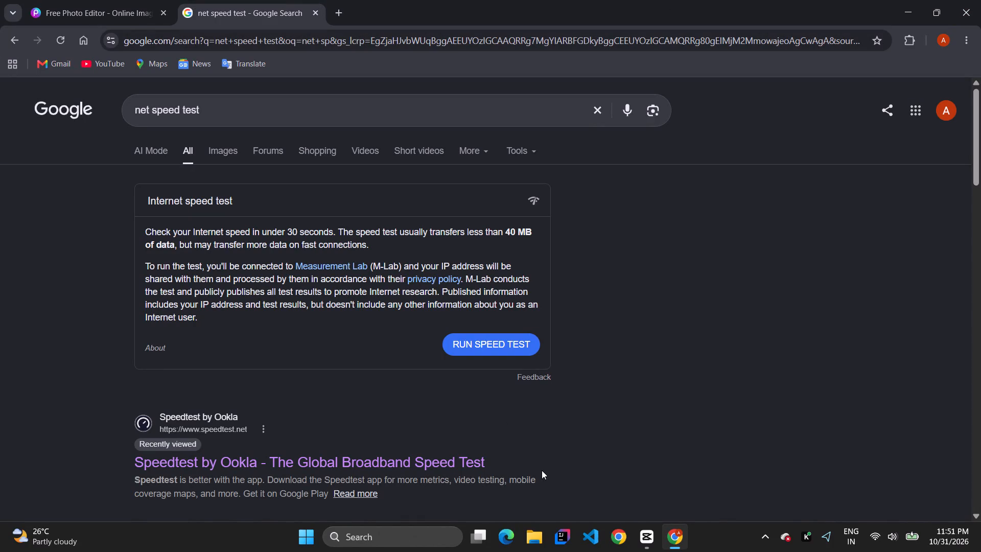
Switch the computer's Wi-Fi connection from realme X7 5G to the AYUSH network.
click(880, 551)
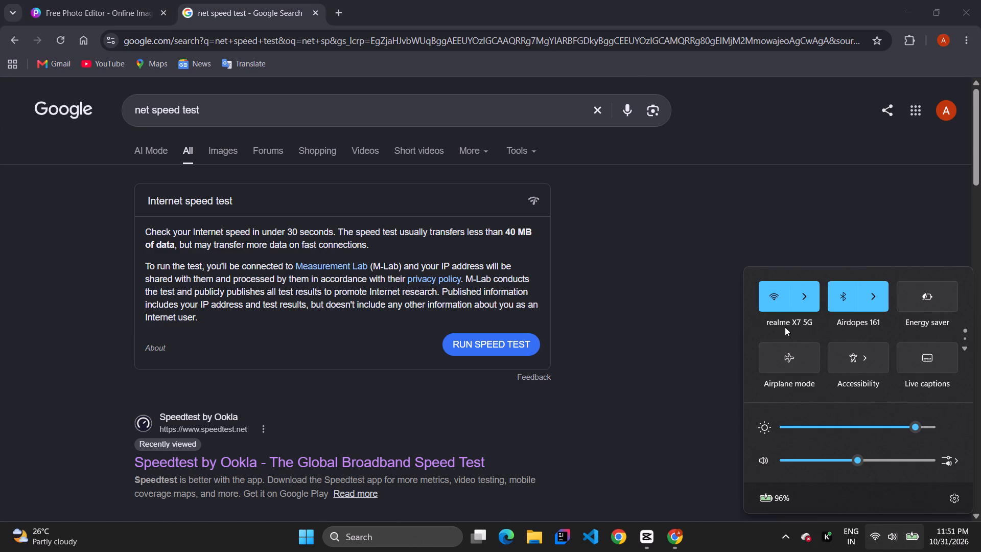
click(806, 304)
scroll(858, 395, up, 6)
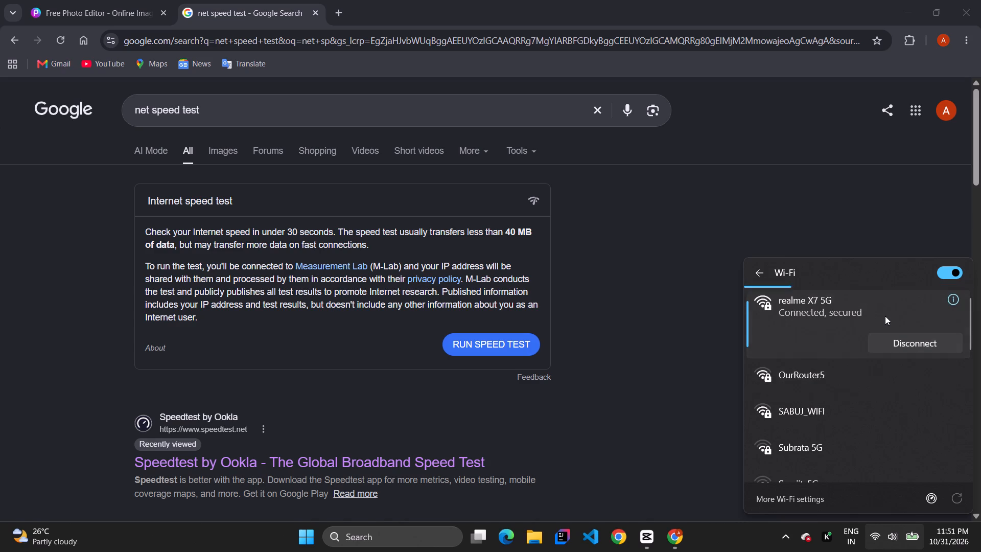
scroll(885, 316, down, 4)
scroll(885, 316, up, 2)
scroll(820, 392, up, 5)
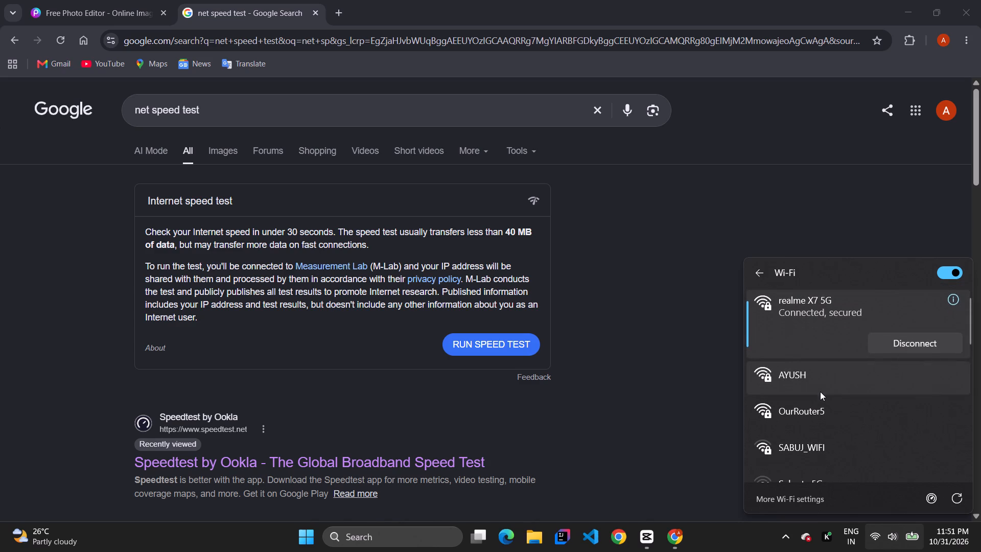
click(857, 394)
click(895, 423)
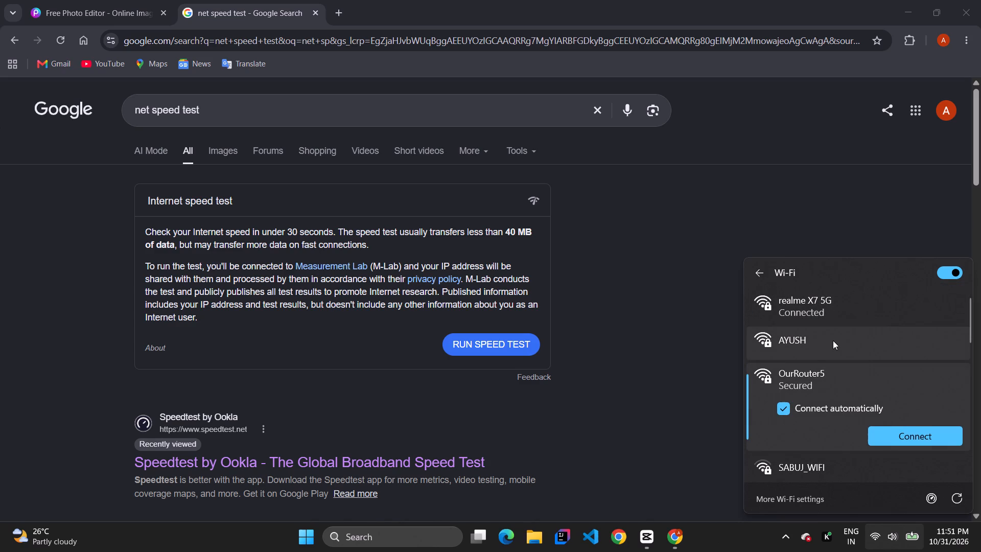
click(833, 340)
click(903, 398)
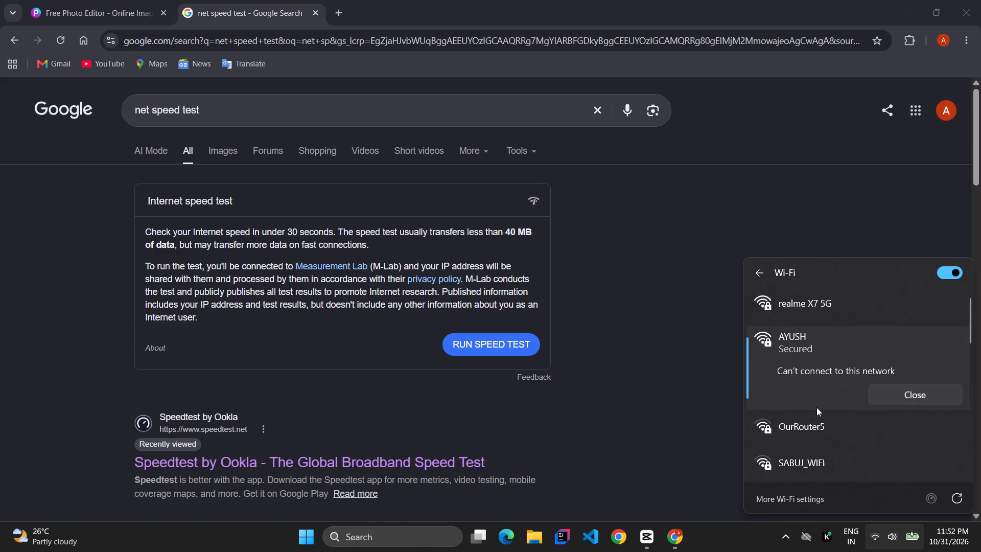
click(917, 392)
scroll(841, 350, up, 2)
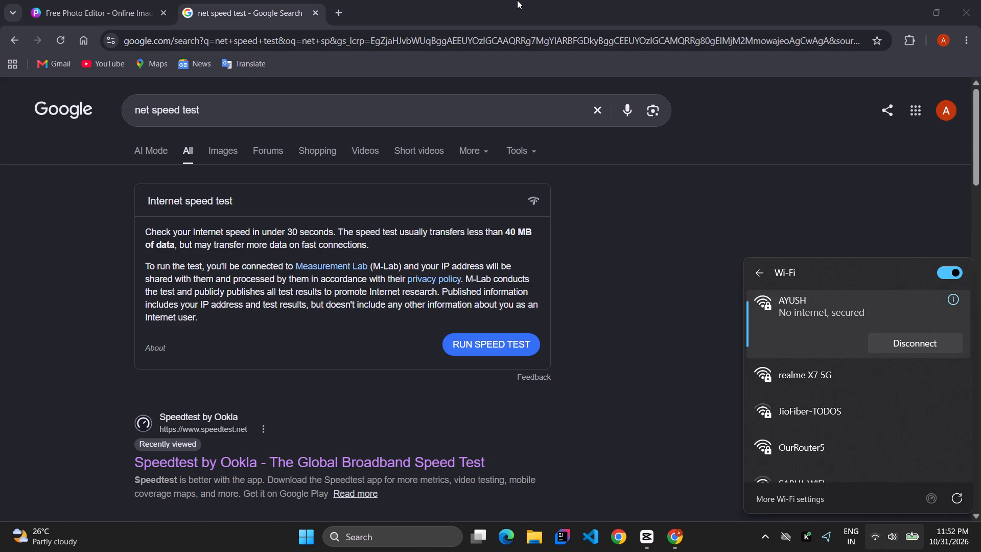
Check the Picsart upload and reload the net speed test search results page.
click(95, 0)
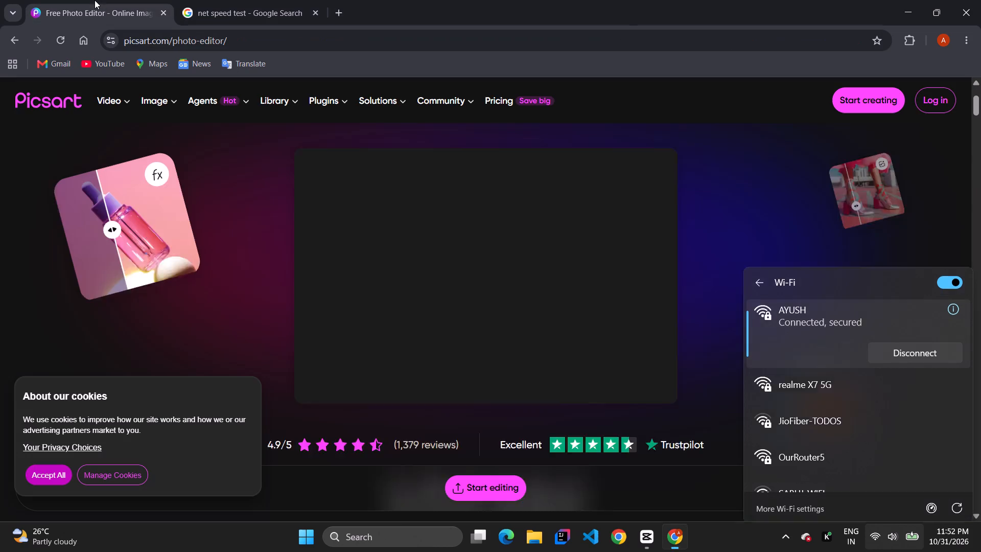
click(229, 0)
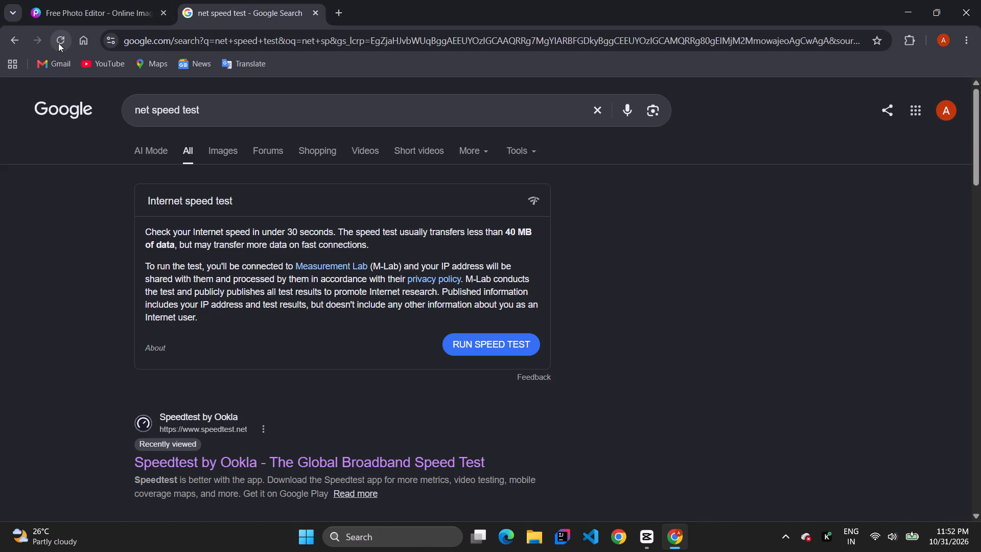
click(58, 43)
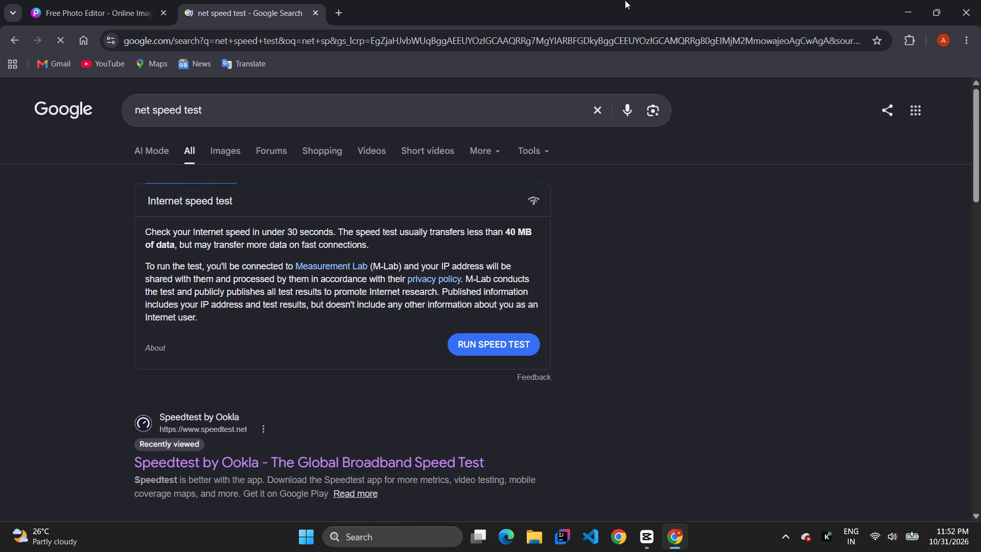
Retry the photo upload on the Picsart Photo Editor page, opening the file chooser for Downloads.
click(107, 0)
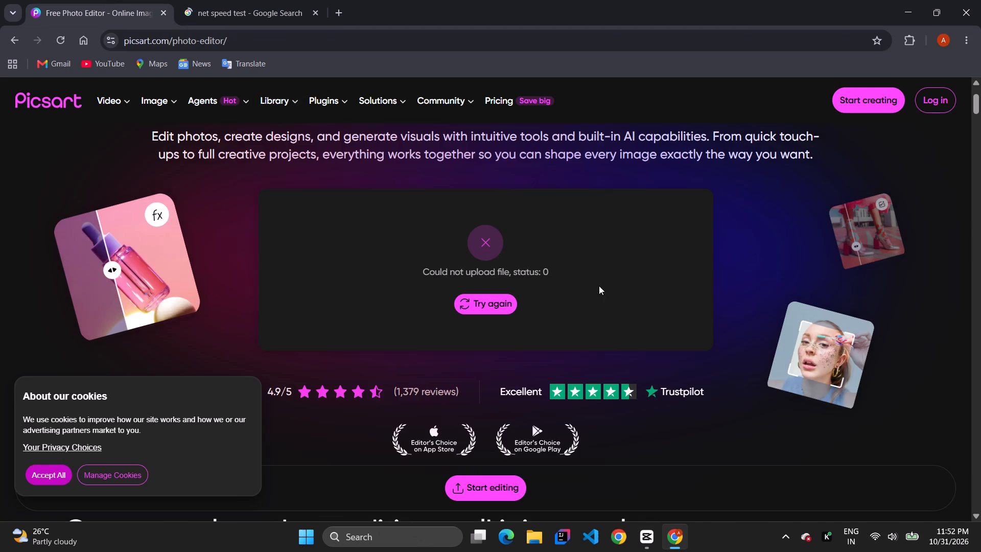
click(481, 298)
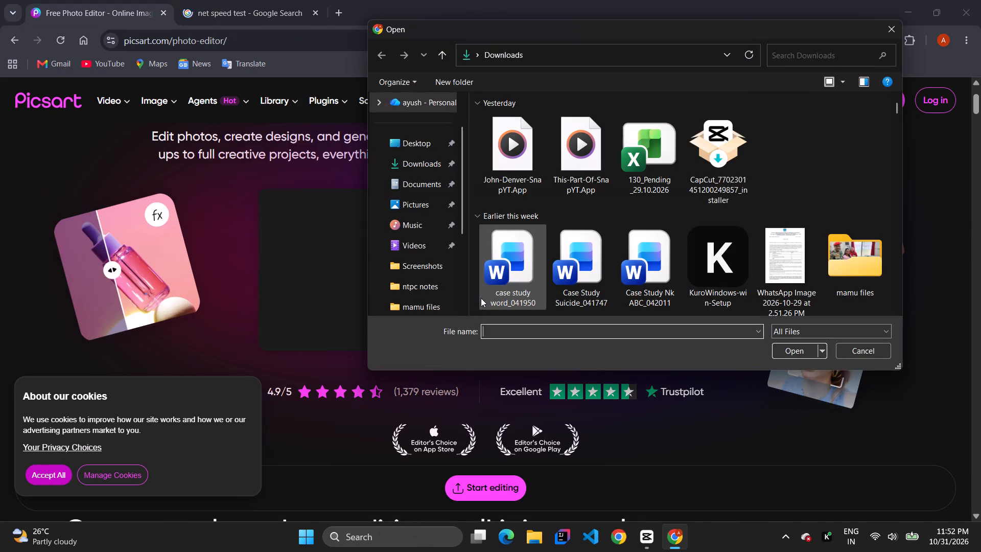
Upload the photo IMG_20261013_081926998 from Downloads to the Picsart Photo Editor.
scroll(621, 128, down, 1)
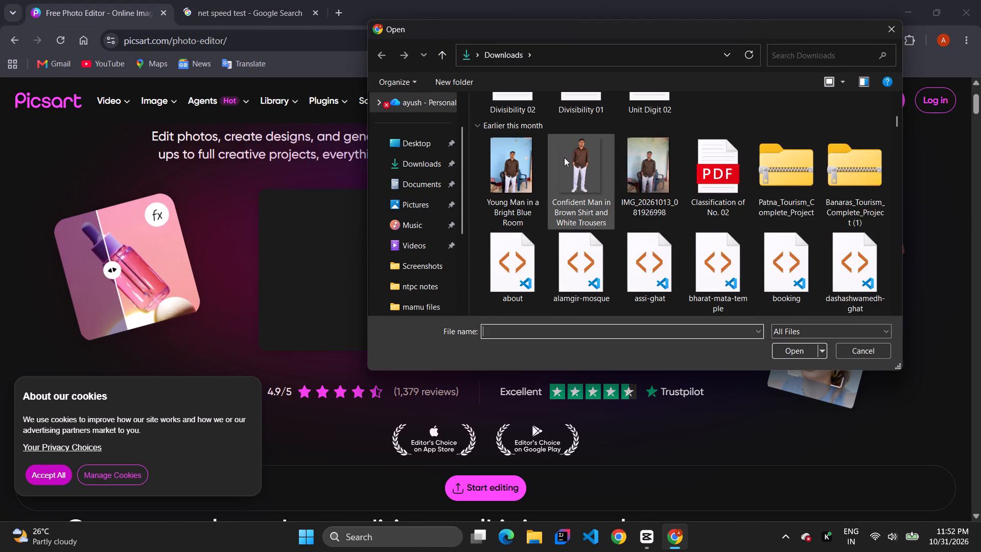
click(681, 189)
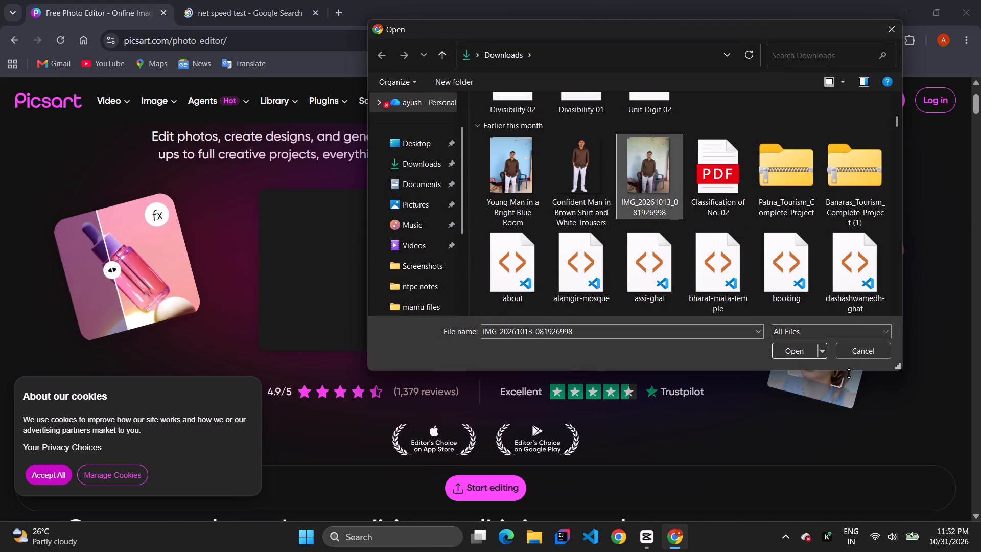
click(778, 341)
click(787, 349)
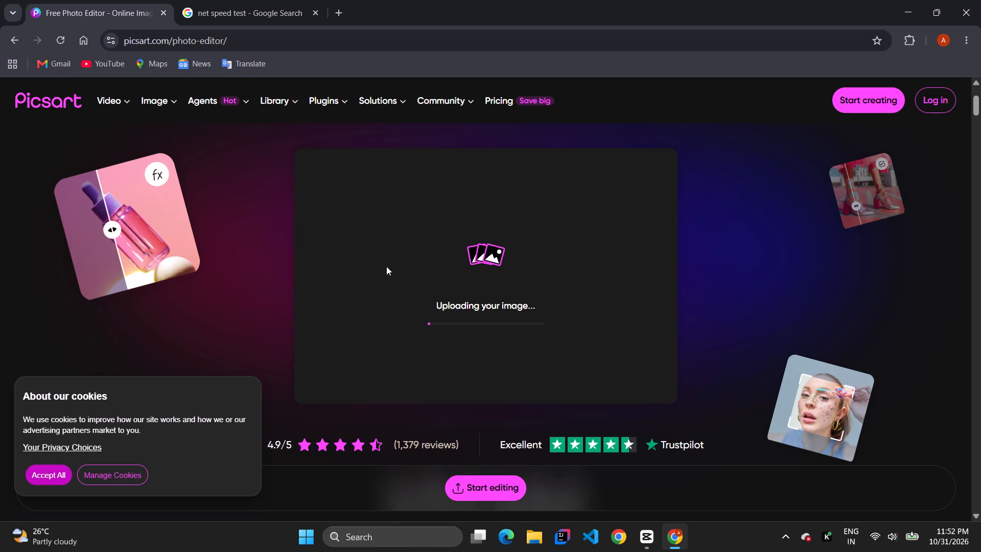
Return to the net speed test search results and reload the page.
click(228, 0)
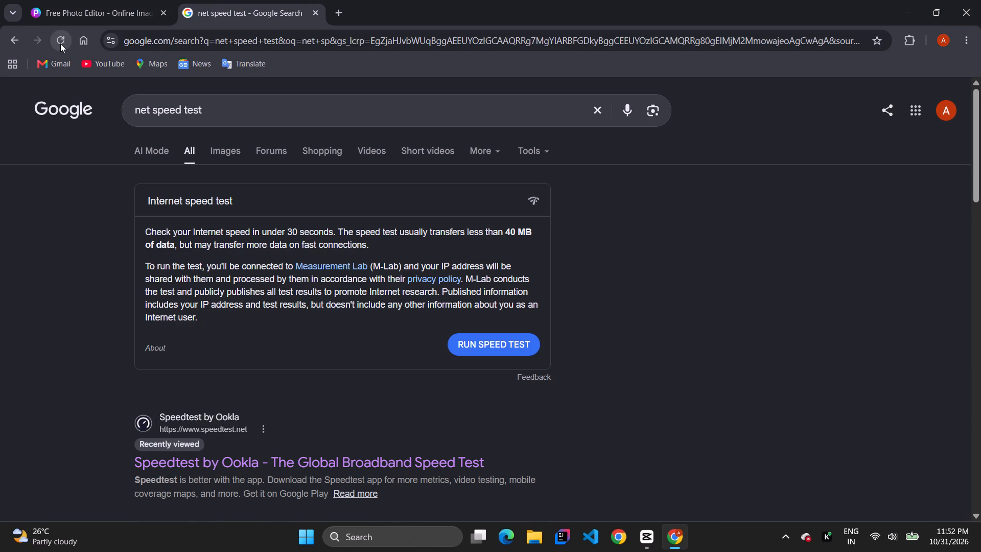
click(60, 43)
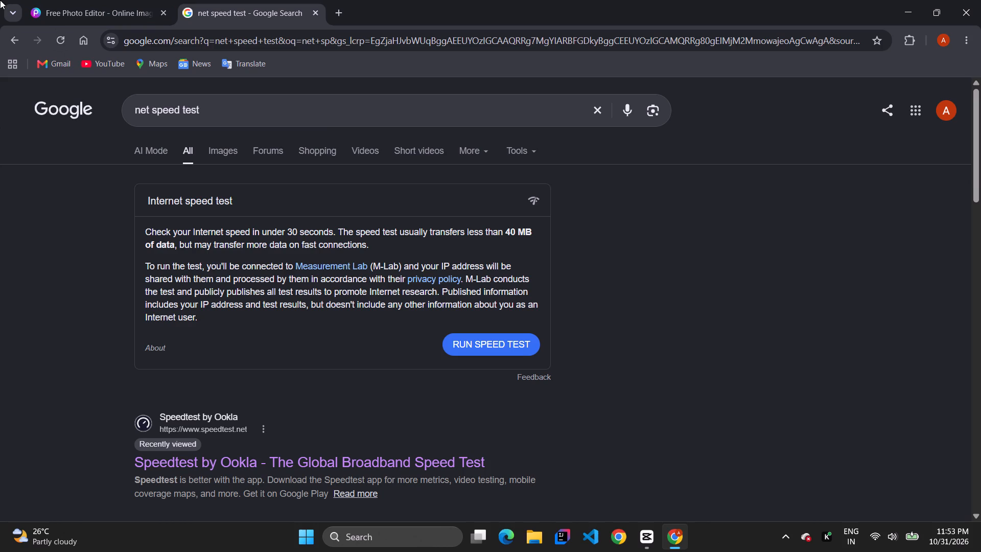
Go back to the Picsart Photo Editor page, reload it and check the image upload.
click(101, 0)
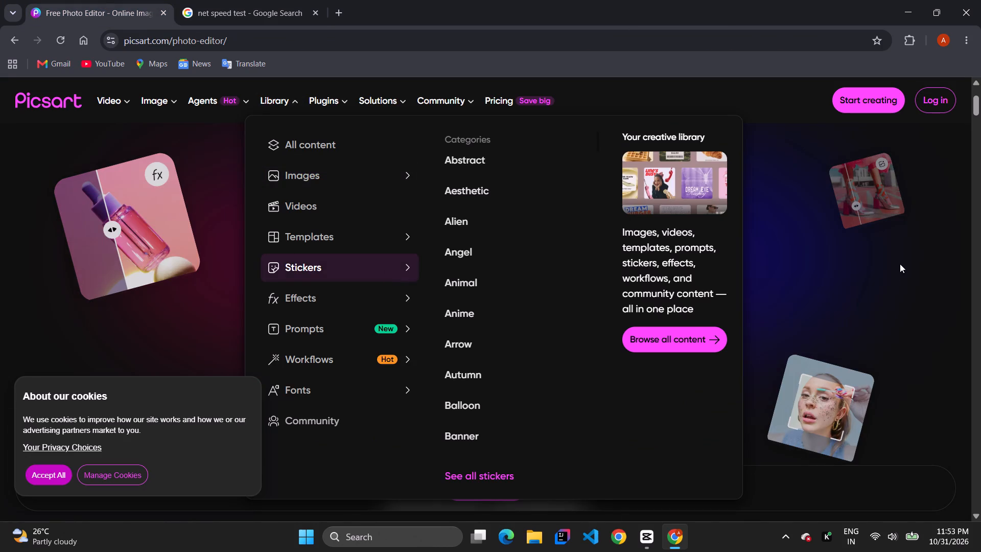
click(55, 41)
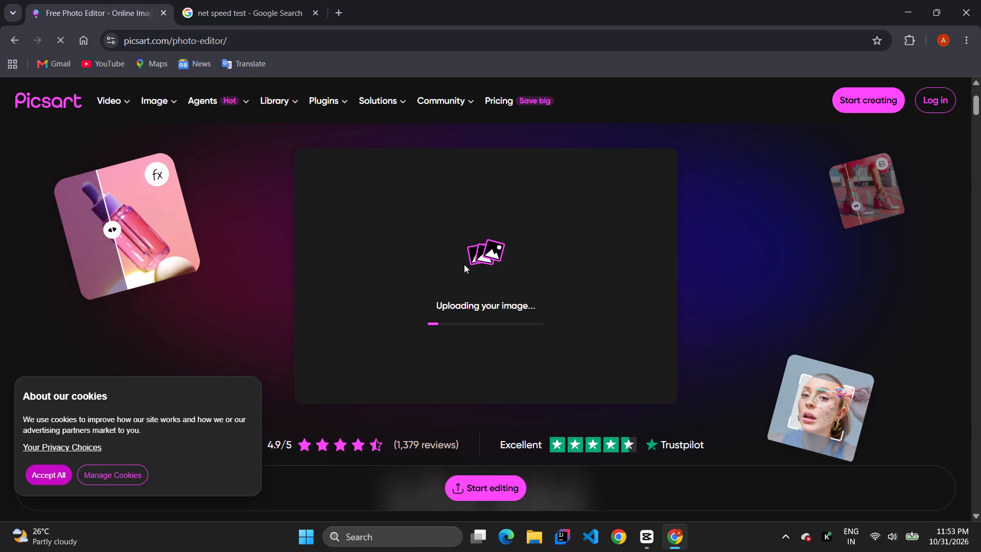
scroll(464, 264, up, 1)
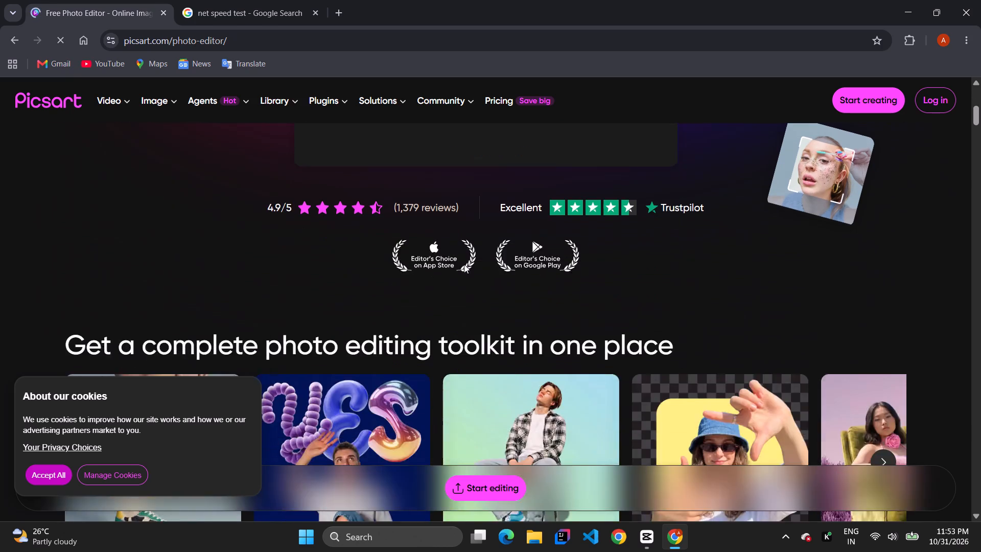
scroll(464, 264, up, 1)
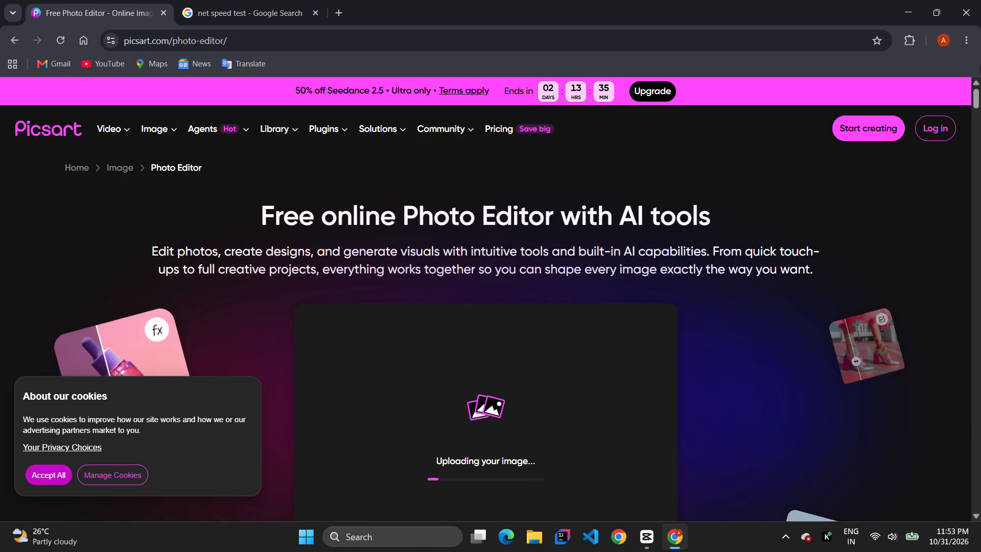
Close the Chrome browser window and return to the empty CapCut project 1030.
click(980, 0)
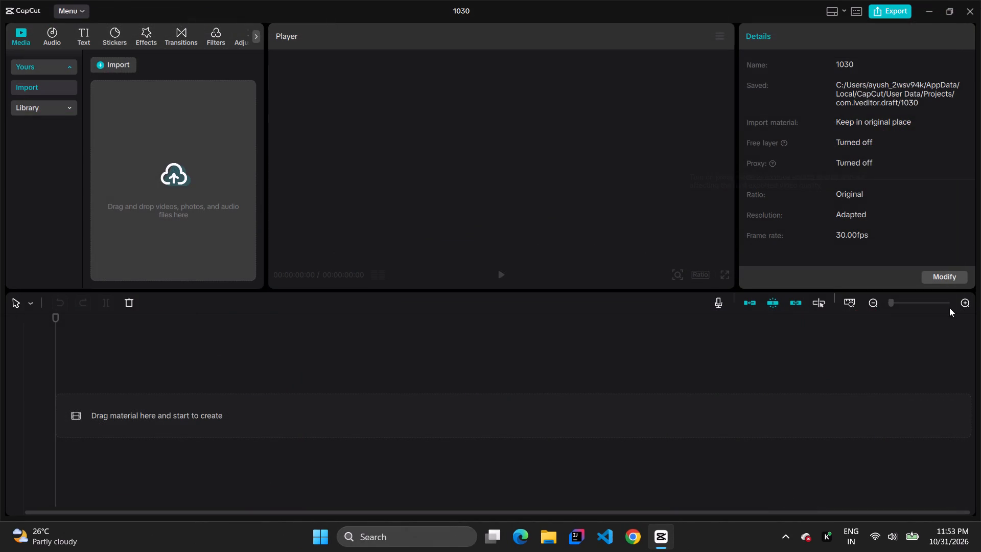